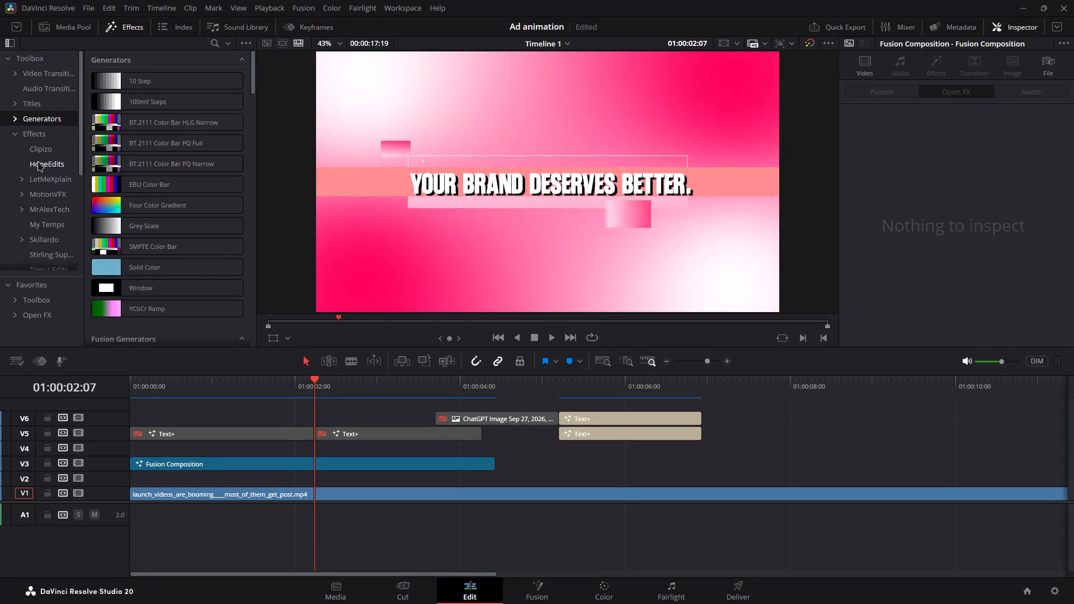
# Add a Fusion Composition effect to track V2, starting at the beginning of the timeline.
pyautogui.click(10, 130)
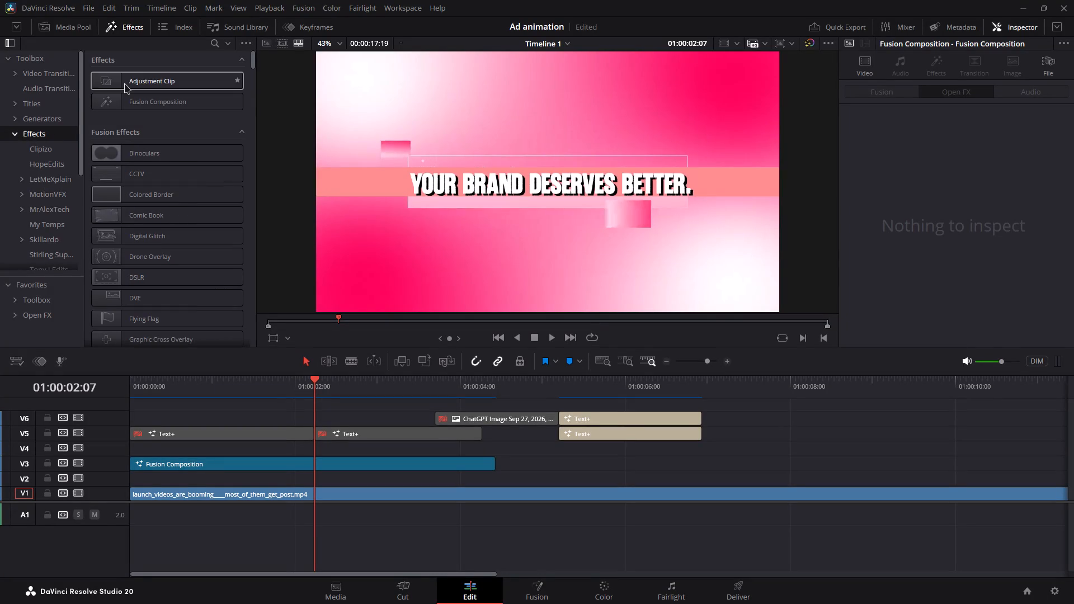
pyautogui.moveTo(132, 106); pyautogui.dragTo(519, 475)
pyautogui.moveTo(582, 464); pyautogui.dragTo(413, 482)
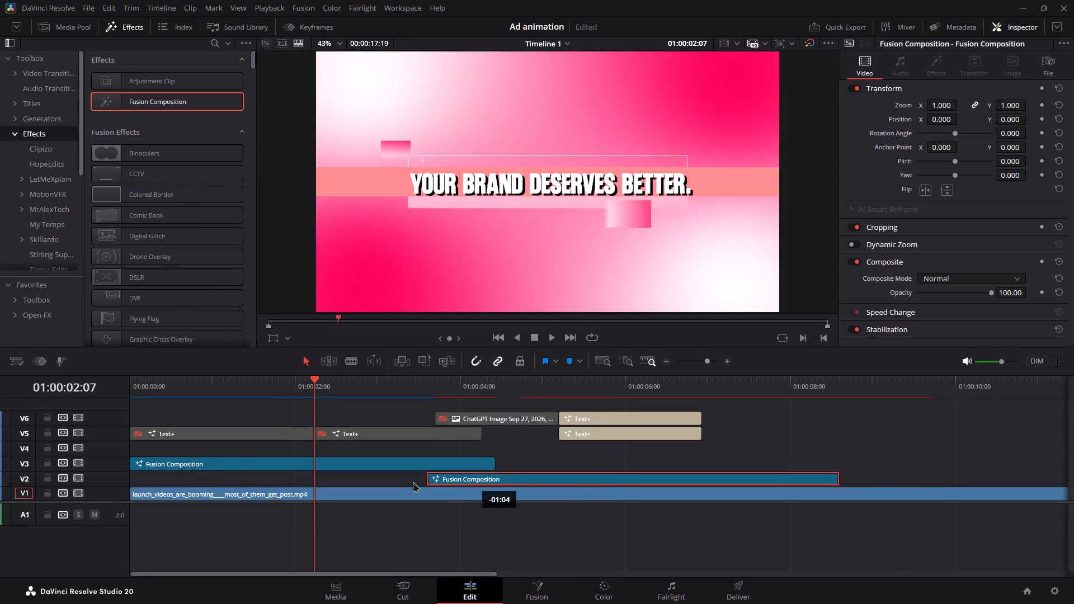
pyautogui.moveTo(413, 482); pyautogui.dragTo(160, 484)
# Open the V2 composition on the Fusion page and connect a new Background node to MediaOut1.
pyautogui.click(211, 473)
pyautogui.click(218, 475)
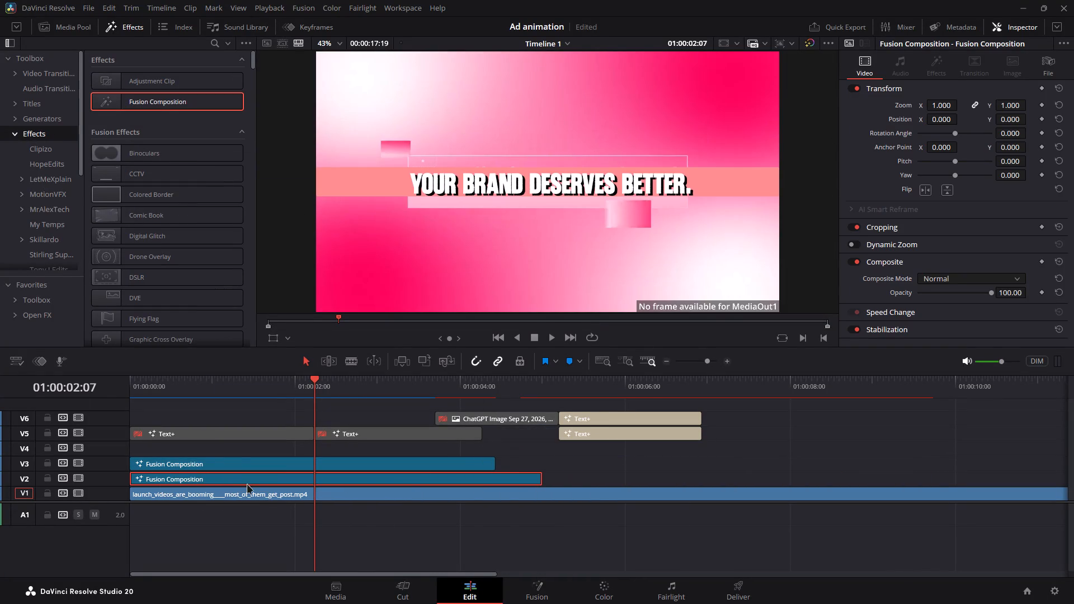
pyautogui.press('f')
pyautogui.moveTo(227, 383); pyautogui.dragTo(218, 394)
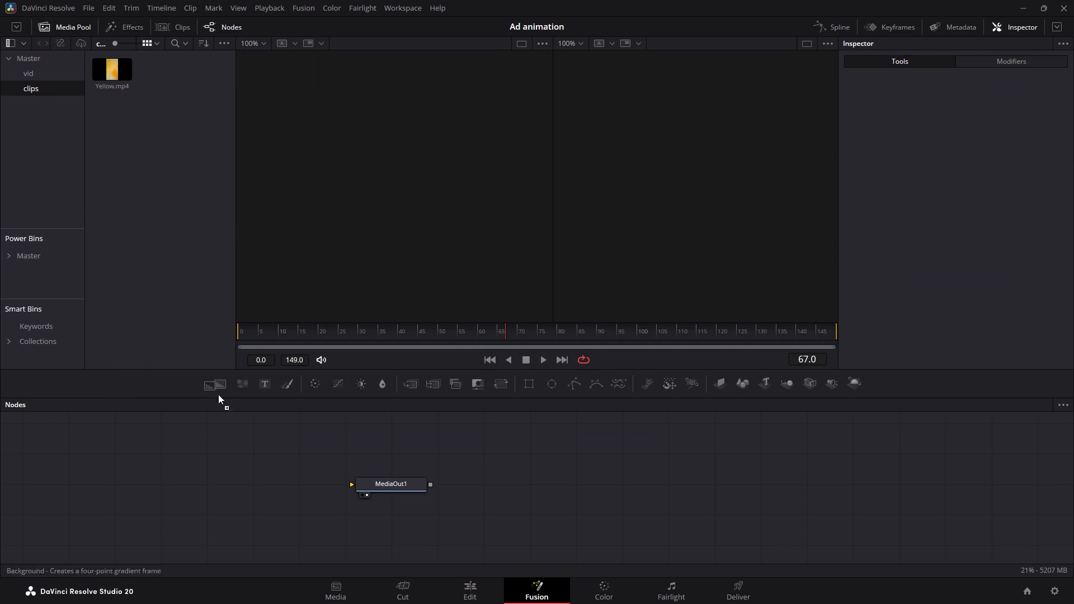
pyautogui.moveTo(218, 394); pyautogui.dragTo(139, 485)
pyautogui.moveTo(196, 485); pyautogui.dragTo(225, 503)
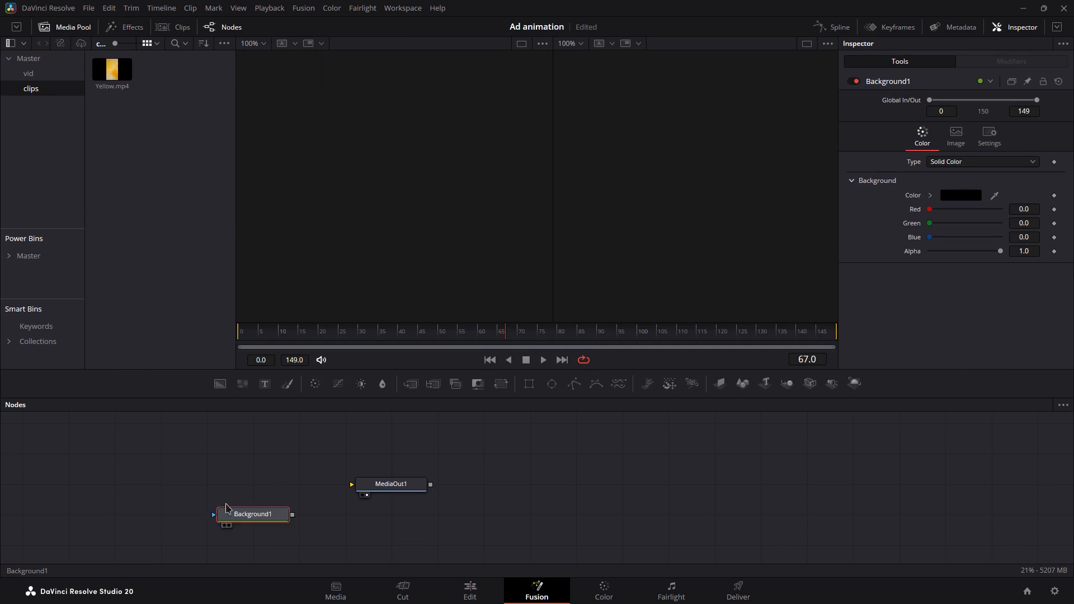
pyautogui.moveTo(225, 503); pyautogui.dragTo(175, 503)
pyautogui.moveTo(200, 515); pyautogui.dragTo(385, 487)
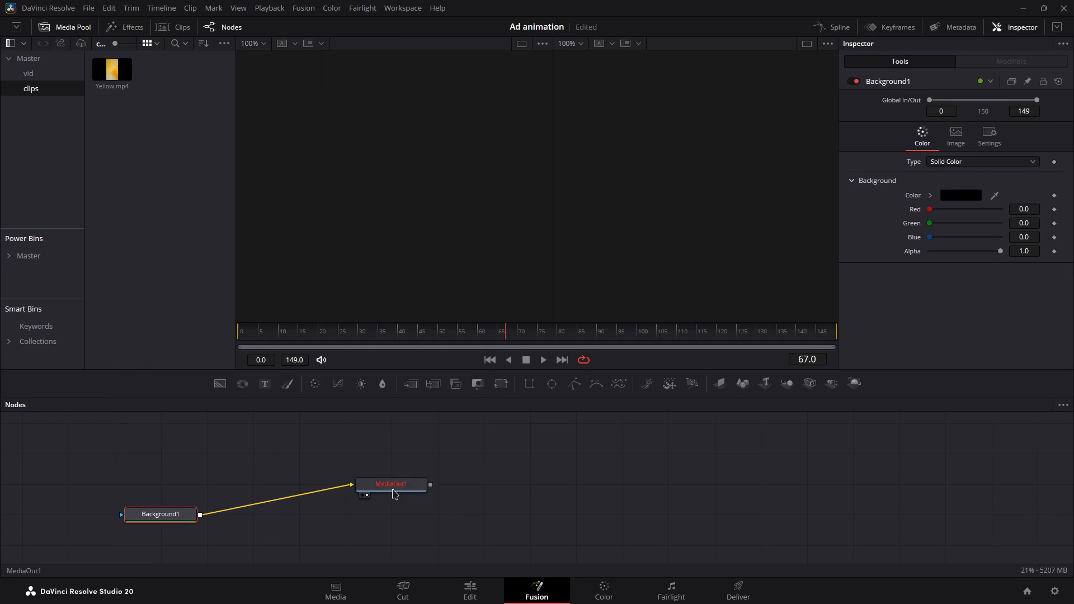
pyautogui.moveTo(392, 489); pyautogui.dragTo(535, 531)
# Switch to a single viewer and move MediaOut1 farther from Background1 to make room for more nodes.
pyautogui.click(832, 46)
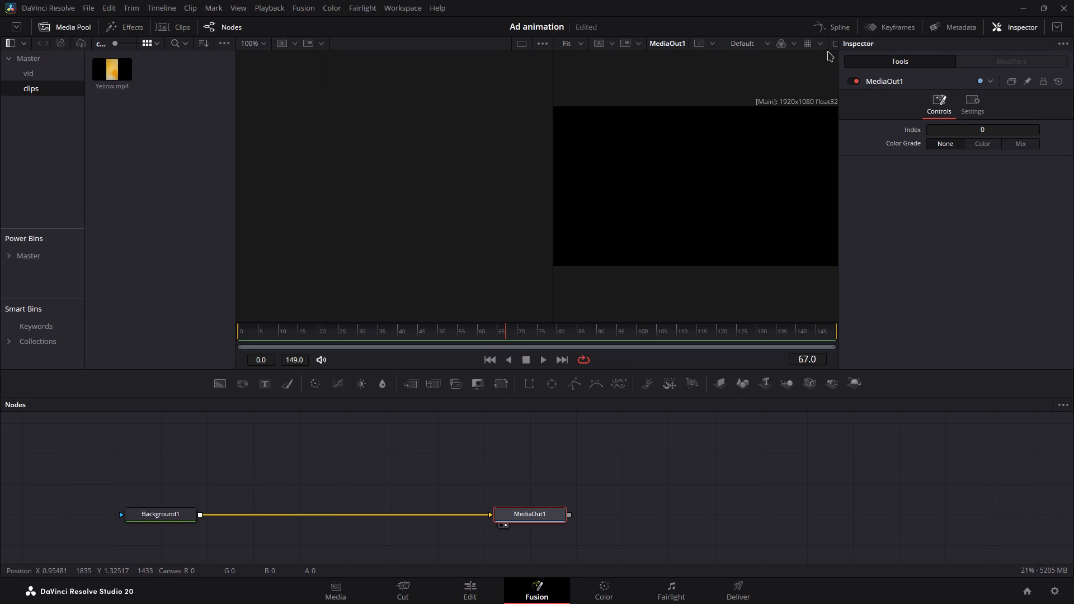
pyautogui.click(836, 43)
pyautogui.click(145, 517)
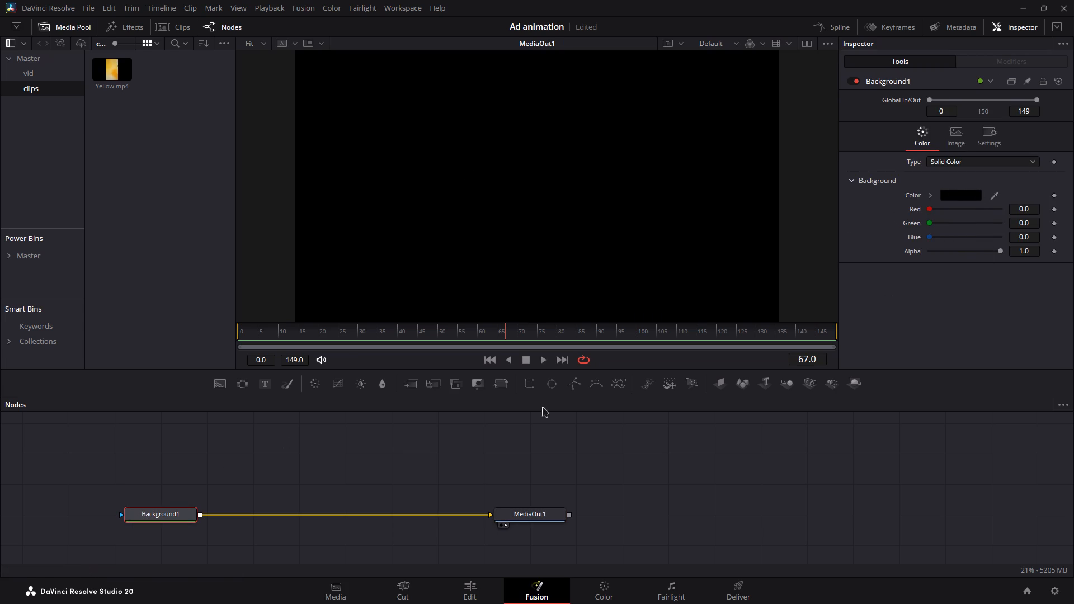
pyautogui.moveTo(538, 521); pyautogui.dragTo(614, 521)
# Merge a second Background node over Background1 and place it above the Merge node.
pyautogui.click(182, 525)
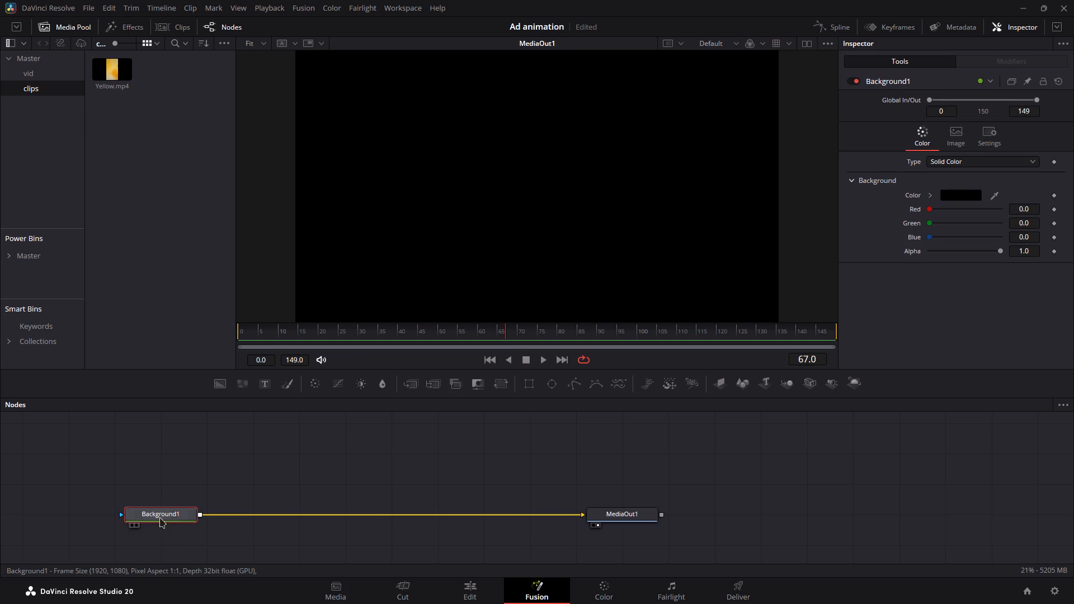
pyautogui.click(215, 384)
pyautogui.moveTo(263, 536); pyautogui.dragTo(273, 509)
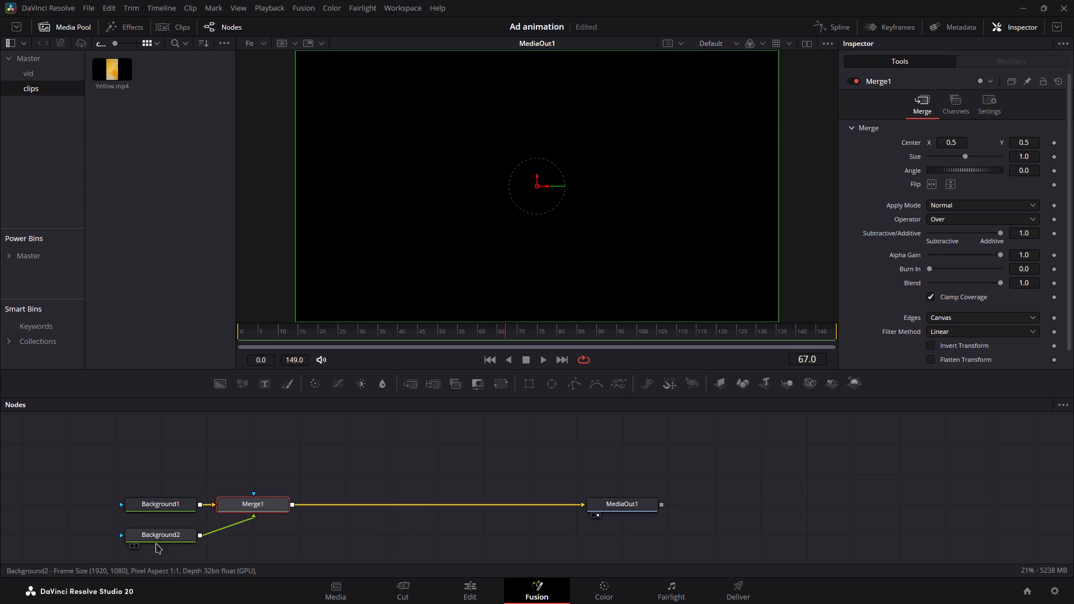
pyautogui.moveTo(156, 543); pyautogui.dragTo(287, 451)
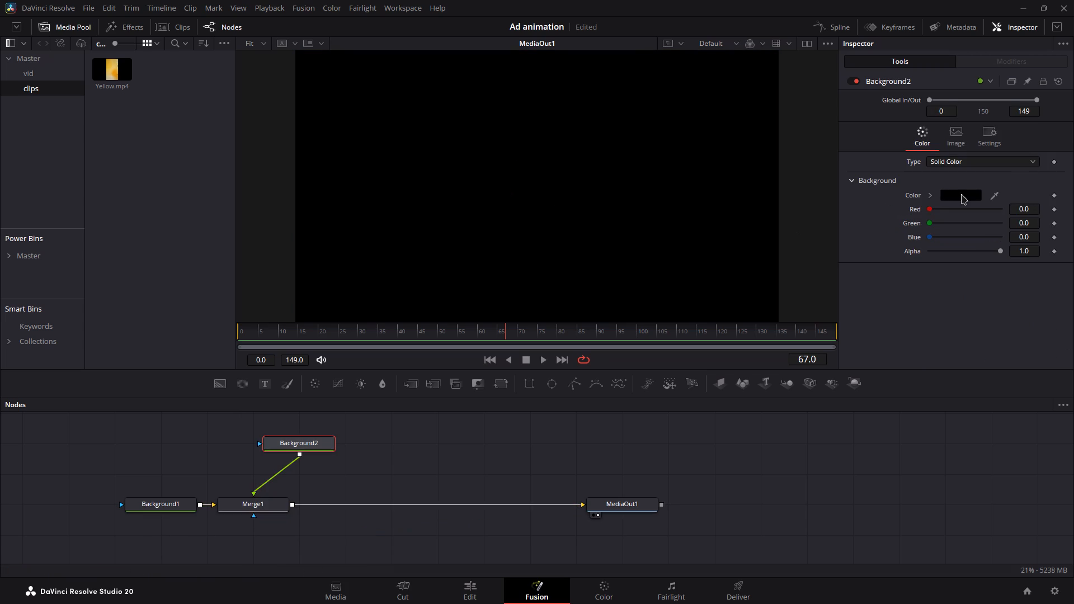
# Set Background2's colour to white (#ffffff) and align the node directly above Merge1.
pyautogui.click(961, 194)
pyautogui.moveTo(661, 237); pyautogui.dragTo(682, 164)
pyautogui.click(652, 416)
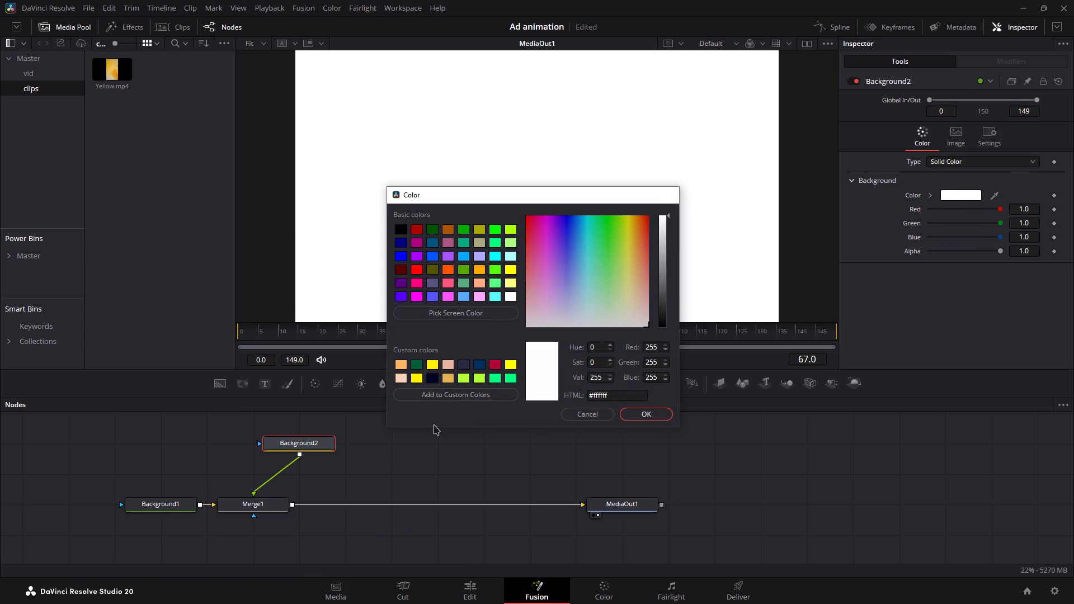
pyautogui.moveTo(323, 443); pyautogui.dragTo(276, 476)
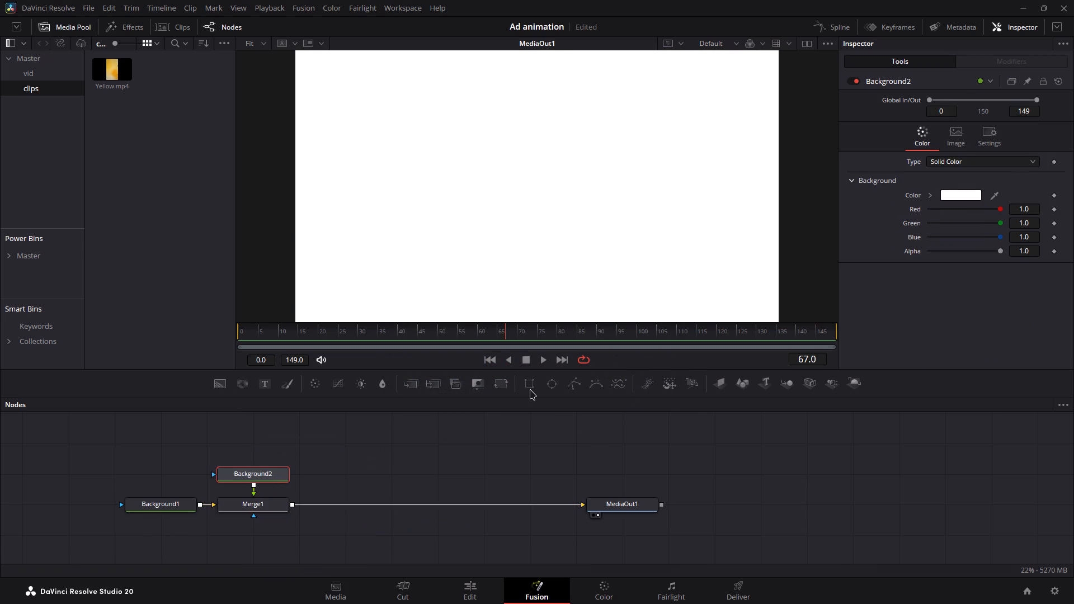
# Add a Polygon mask to Background2 and, at frame 0, outline a valley and hooked wave from the upper-left to the lower-right frame edge.
pyautogui.click(574, 383)
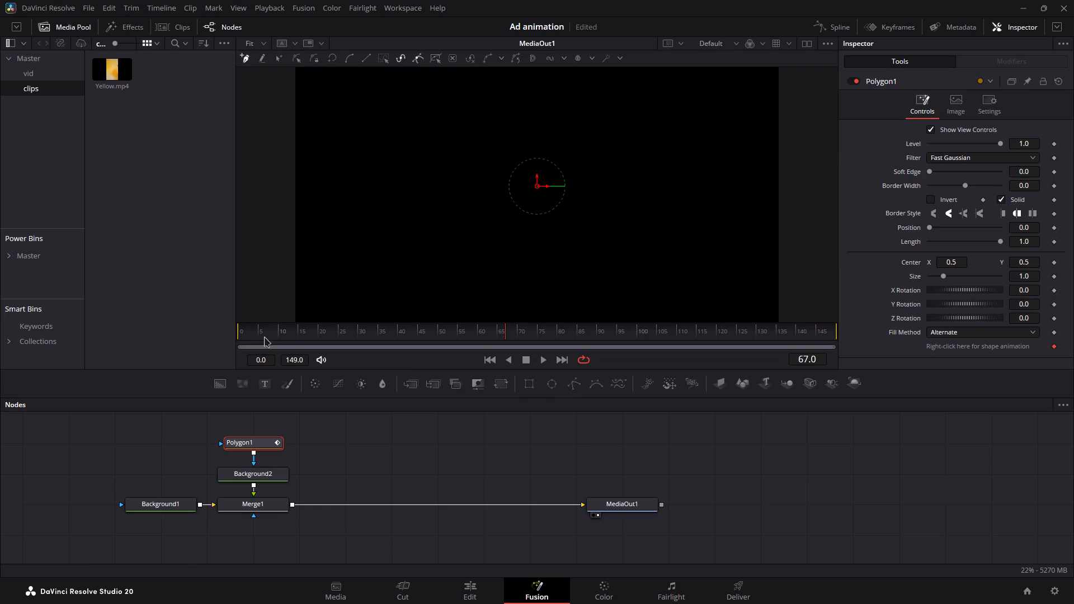
pyautogui.moveTo(260, 336); pyautogui.dragTo(195, 336)
pyautogui.keyDown('ctrl'); pyautogui.scroll(-1, 350, 162); pyautogui.keyUp('ctrl')
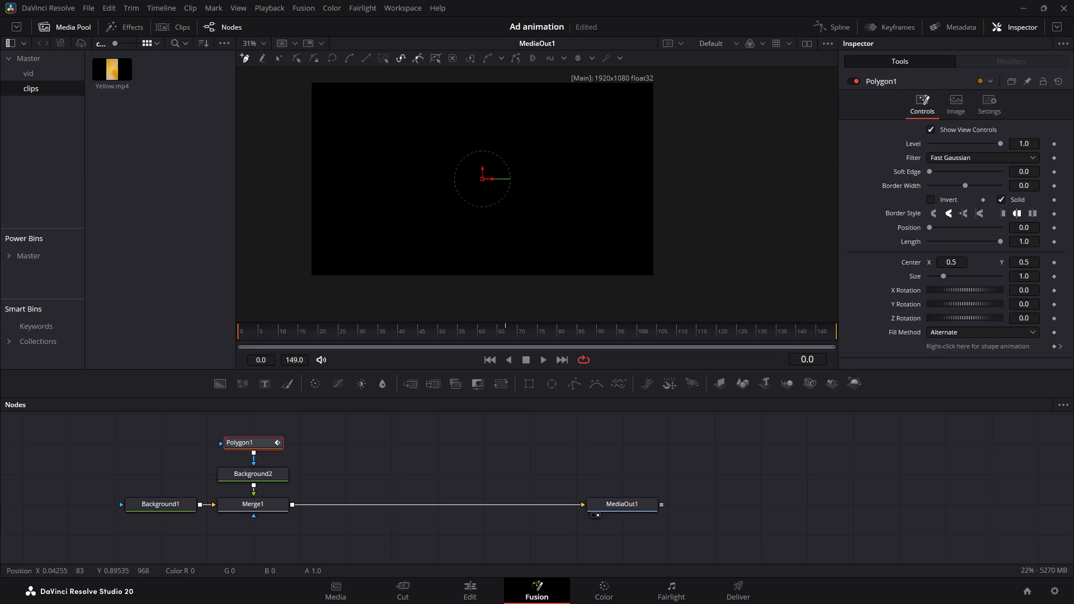
pyautogui.keyDown('ctrl'); pyautogui.keyDown('shift'); pyautogui.moveTo(538, 152); pyautogui.dragTo(600, 168); pyautogui.keyUp('shift'); pyautogui.keyUp('ctrl')
pyautogui.click(366, 102)
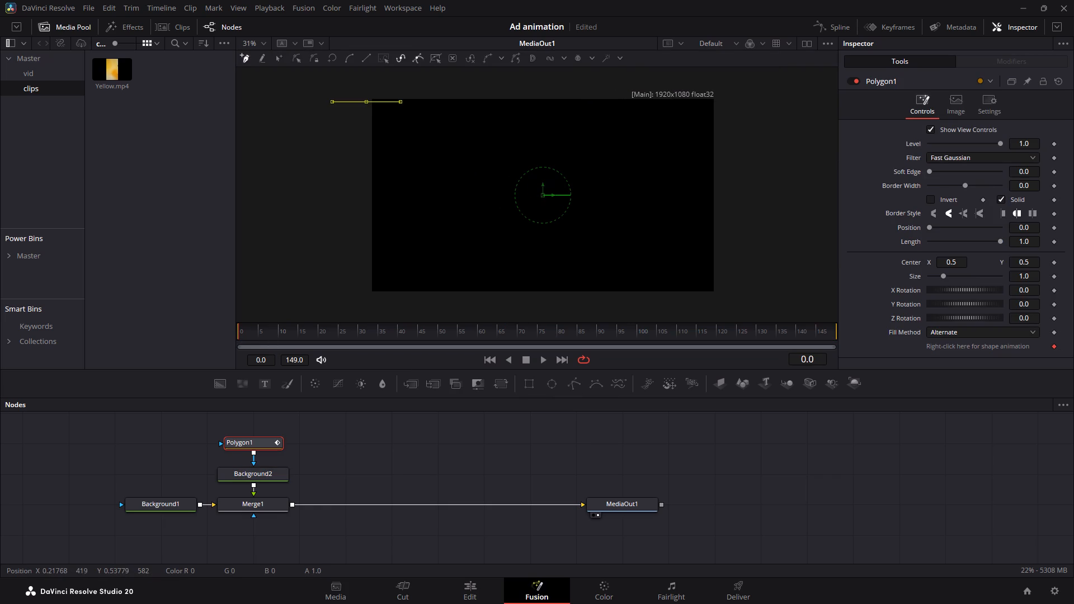
pyautogui.click(448, 195)
pyautogui.click(478, 282)
pyautogui.click(510, 312)
pyautogui.click(586, 312)
pyautogui.click(604, 272)
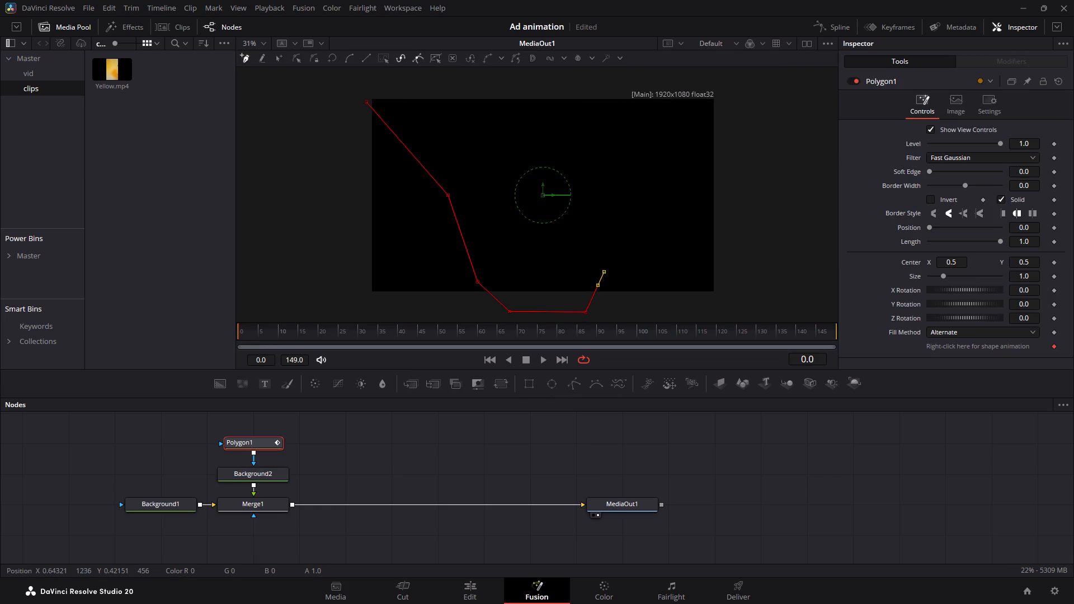
pyautogui.click(592, 210)
pyautogui.click(514, 177)
pyautogui.click(600, 148)
pyautogui.click(685, 180)
pyautogui.click(715, 269)
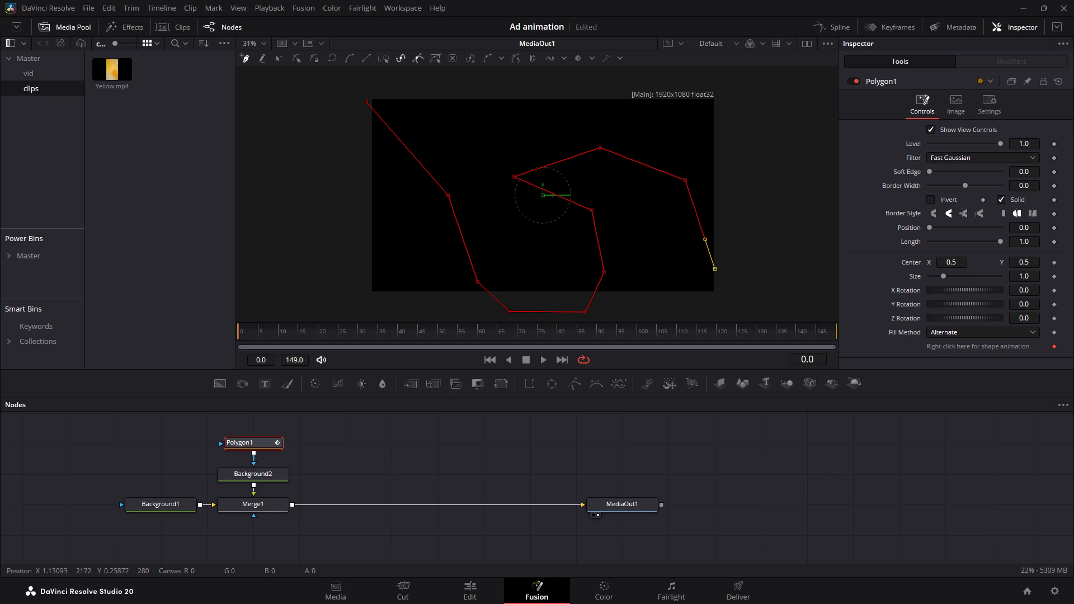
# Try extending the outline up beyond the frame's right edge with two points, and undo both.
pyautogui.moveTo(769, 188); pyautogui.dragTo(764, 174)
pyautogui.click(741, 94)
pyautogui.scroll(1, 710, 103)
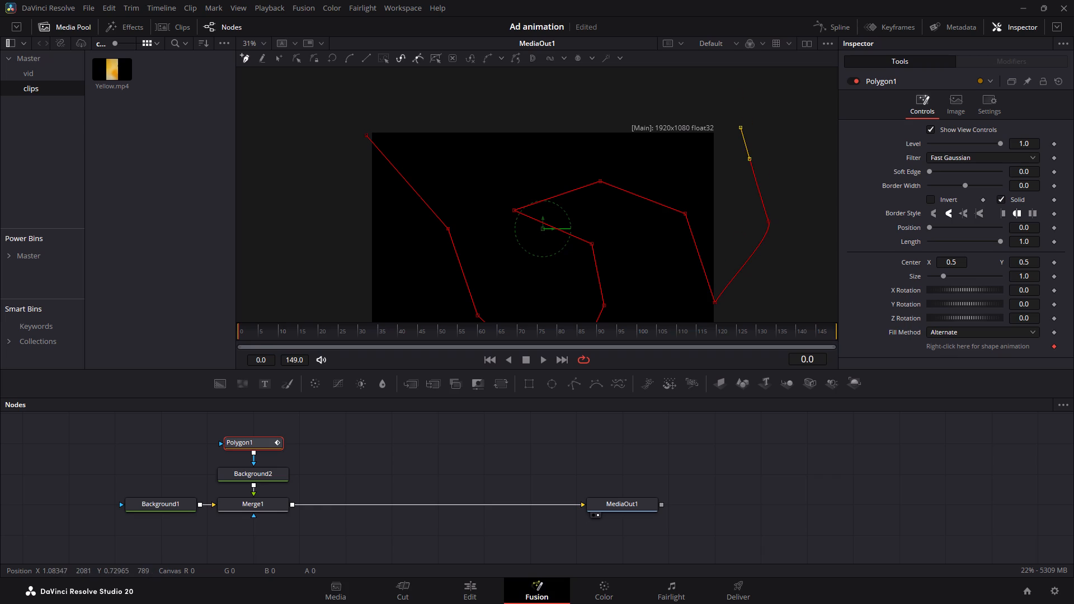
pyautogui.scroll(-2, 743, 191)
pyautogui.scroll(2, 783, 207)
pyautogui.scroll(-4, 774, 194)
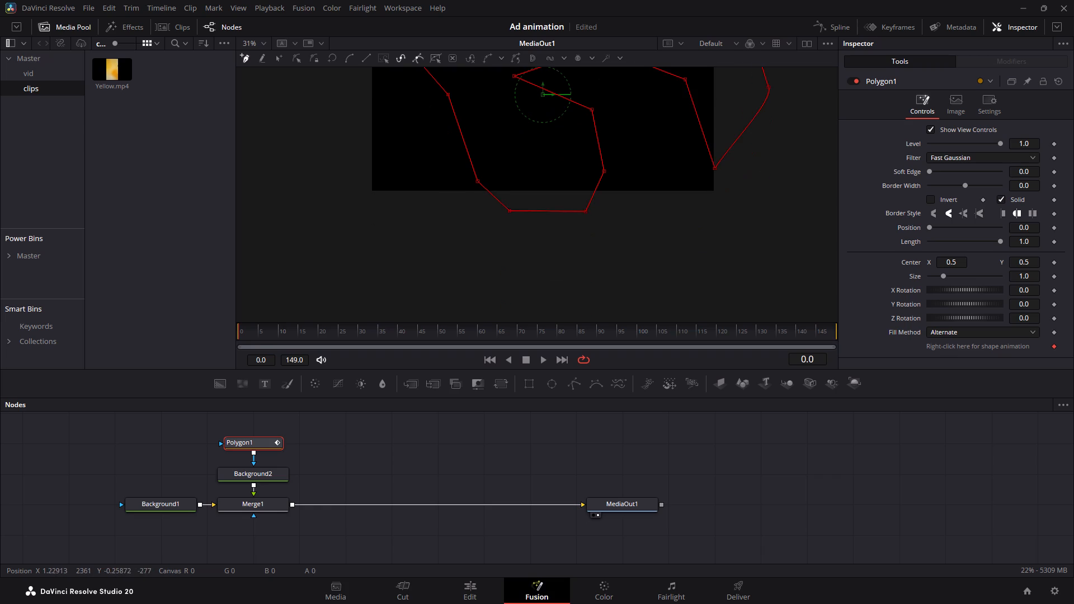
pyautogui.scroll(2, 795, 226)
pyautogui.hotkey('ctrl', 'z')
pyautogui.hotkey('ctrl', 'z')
# Continue the outline outside and below the frame, and close it at its first point.
pyautogui.click(776, 264)
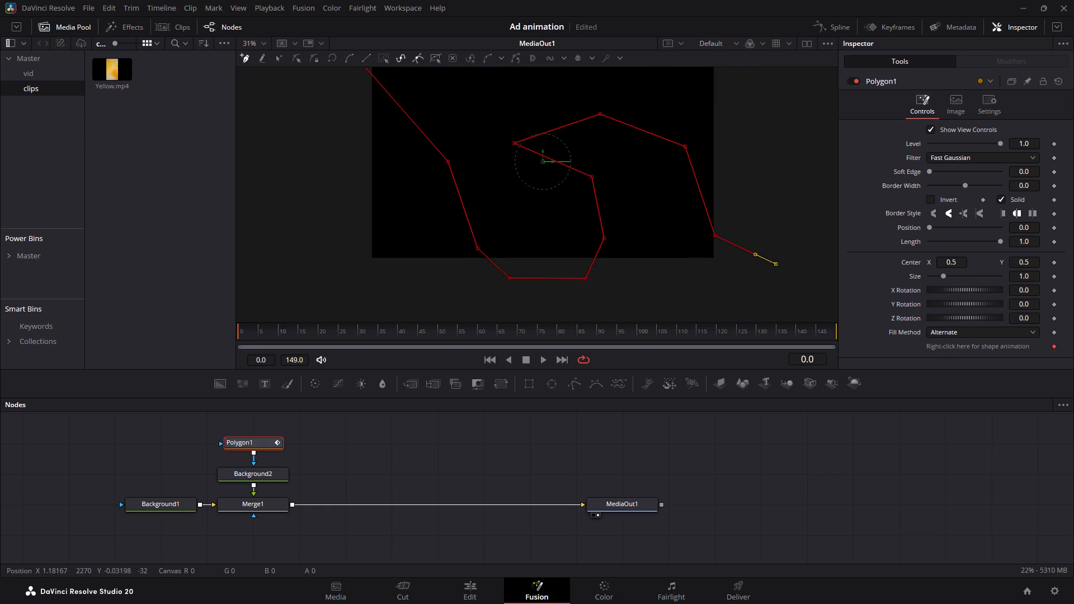
pyautogui.scroll(-2, 688, 300)
pyautogui.click(694, 299)
pyautogui.click(285, 234)
pyautogui.scroll(2, 284, 231)
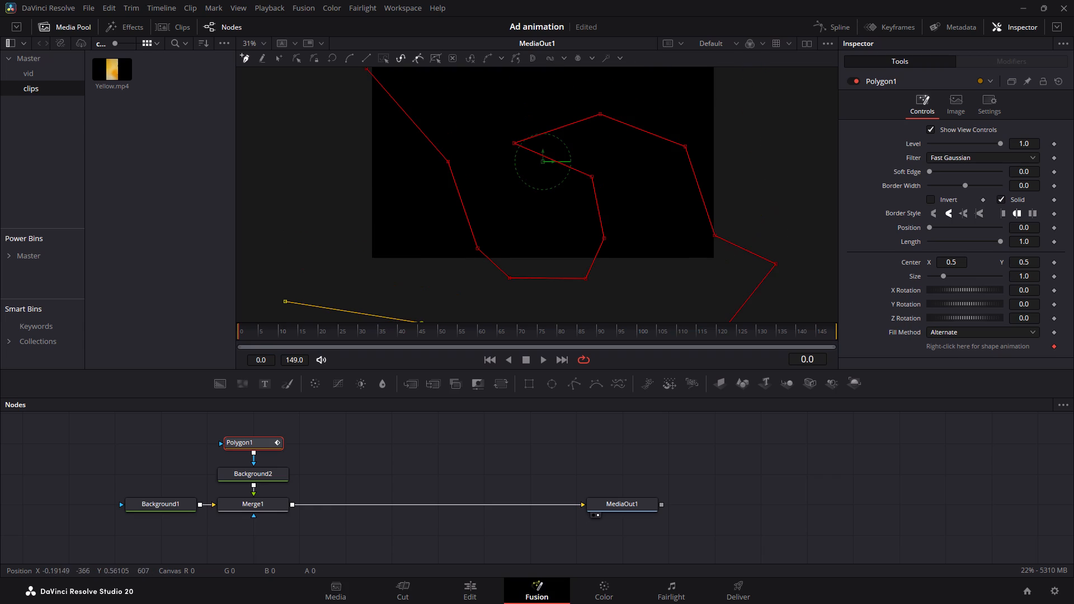
pyautogui.scroll(1, 369, 73)
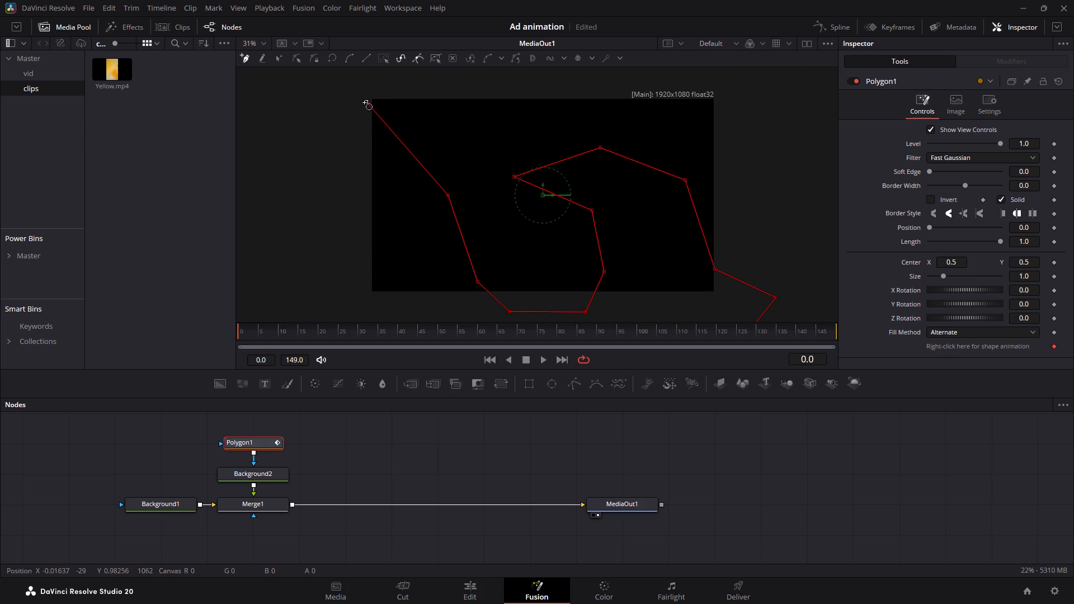
pyautogui.click(364, 102)
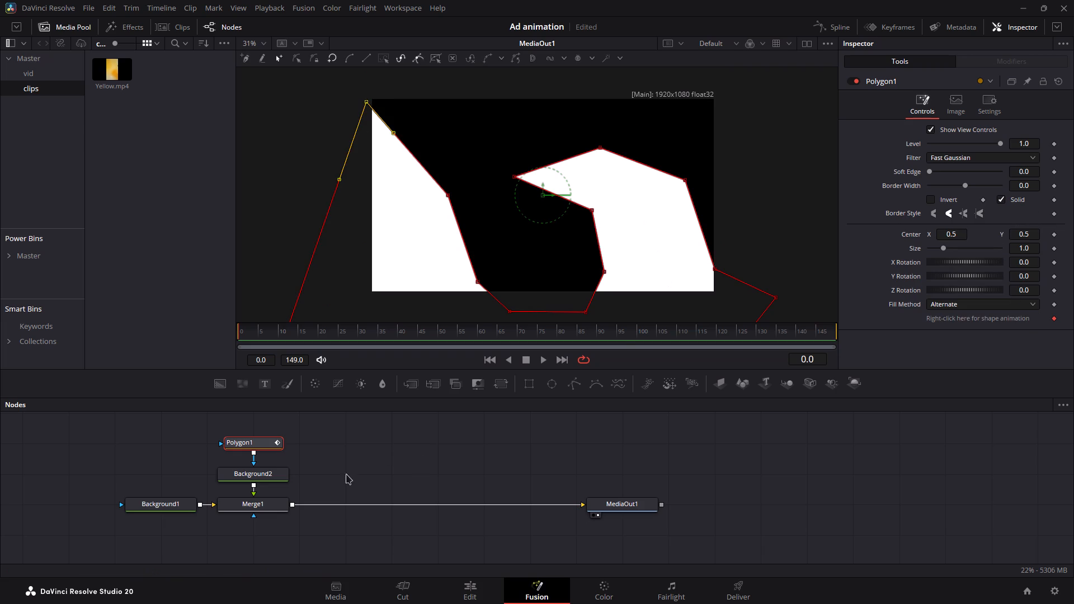
# Select the polygon's points around the frame and smooth them into curves.
pyautogui.scroll(-1, 449, 228)
pyautogui.keyDown('ctrl'); pyautogui.scroll(-1, 568, 240); pyautogui.keyUp('ctrl')
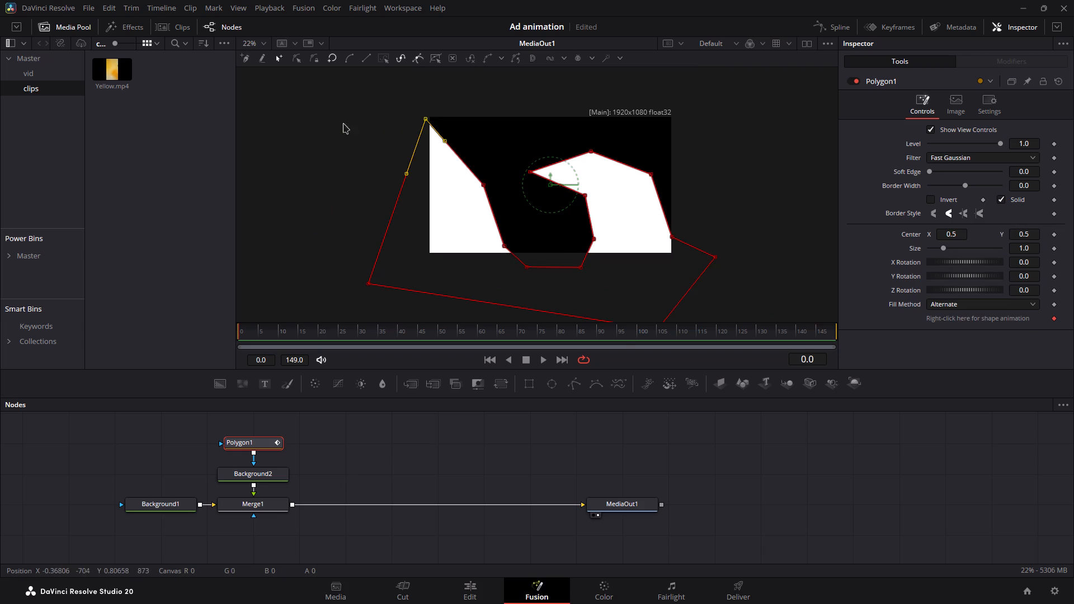
pyautogui.moveTo(345, 91); pyautogui.dragTo(757, 279)
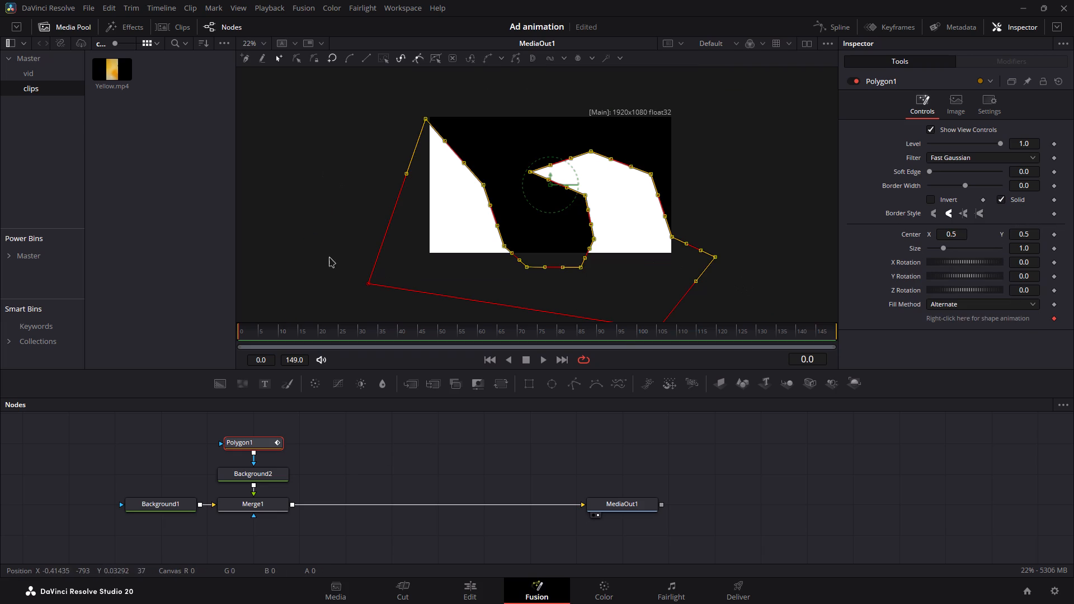
pyautogui.keyDown('ctrl'); pyautogui.moveTo(337, 265); pyautogui.dragTo(403, 312); pyautogui.keyUp('ctrl')
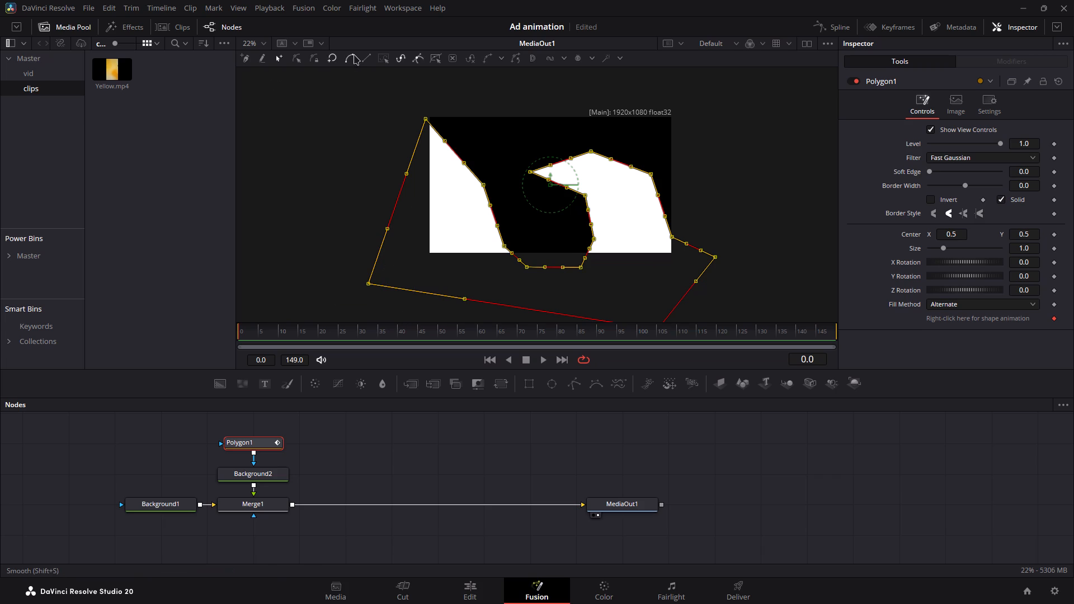
pyautogui.click(354, 54)
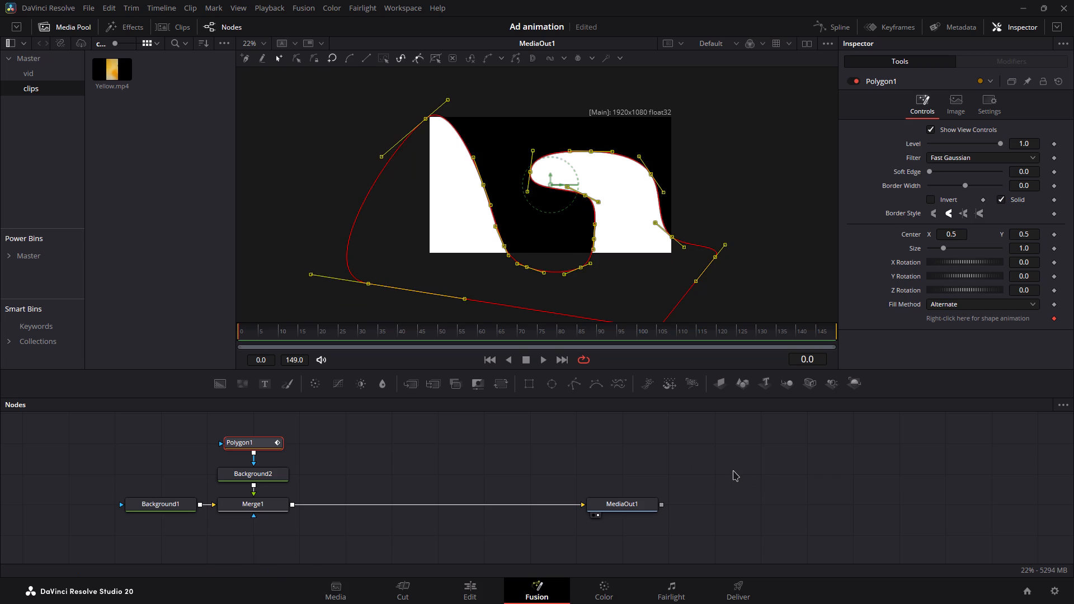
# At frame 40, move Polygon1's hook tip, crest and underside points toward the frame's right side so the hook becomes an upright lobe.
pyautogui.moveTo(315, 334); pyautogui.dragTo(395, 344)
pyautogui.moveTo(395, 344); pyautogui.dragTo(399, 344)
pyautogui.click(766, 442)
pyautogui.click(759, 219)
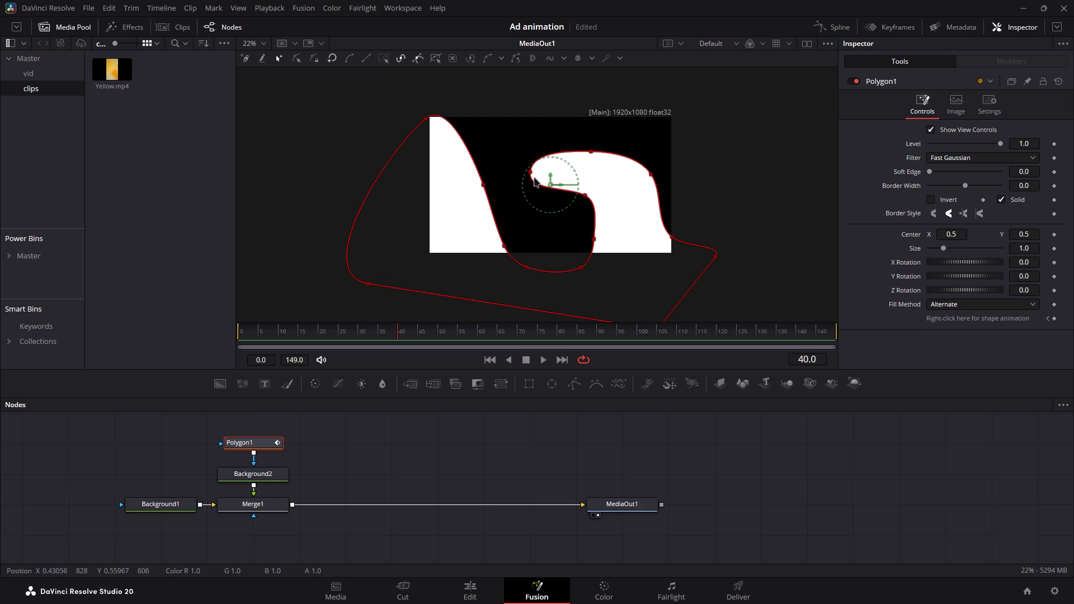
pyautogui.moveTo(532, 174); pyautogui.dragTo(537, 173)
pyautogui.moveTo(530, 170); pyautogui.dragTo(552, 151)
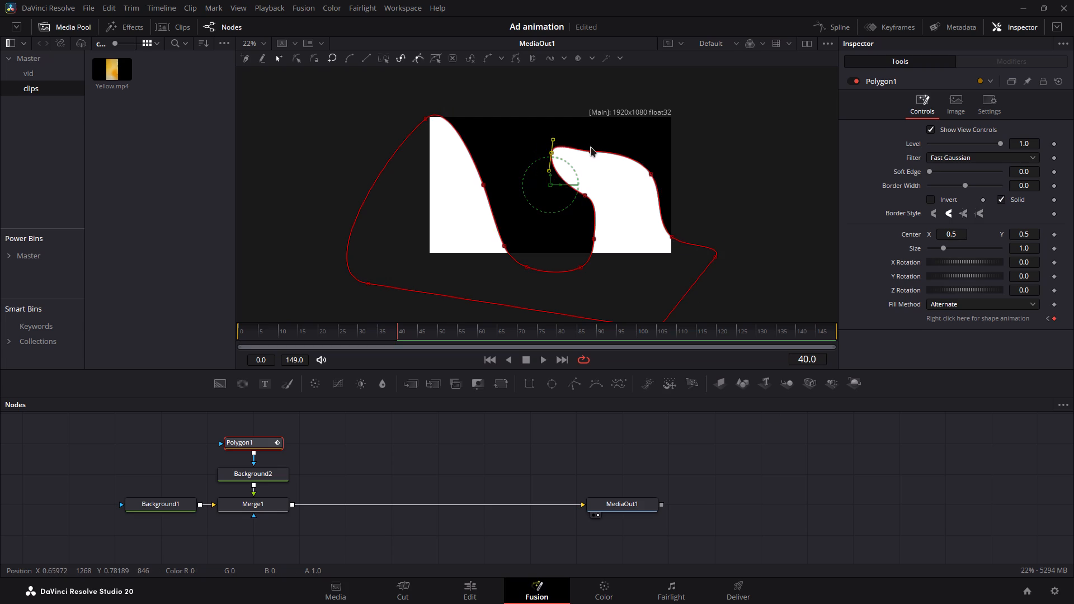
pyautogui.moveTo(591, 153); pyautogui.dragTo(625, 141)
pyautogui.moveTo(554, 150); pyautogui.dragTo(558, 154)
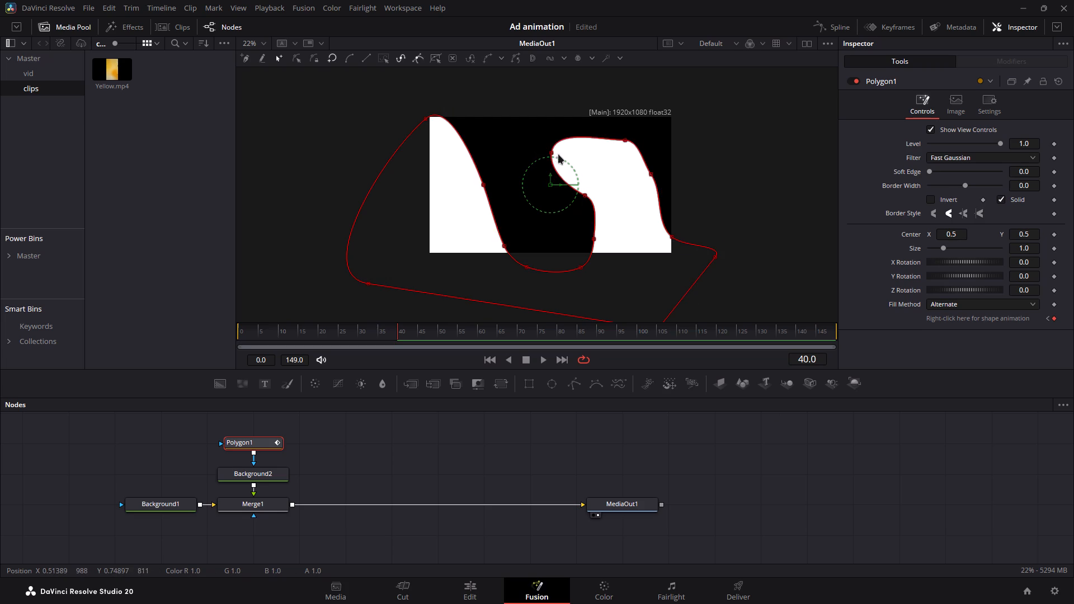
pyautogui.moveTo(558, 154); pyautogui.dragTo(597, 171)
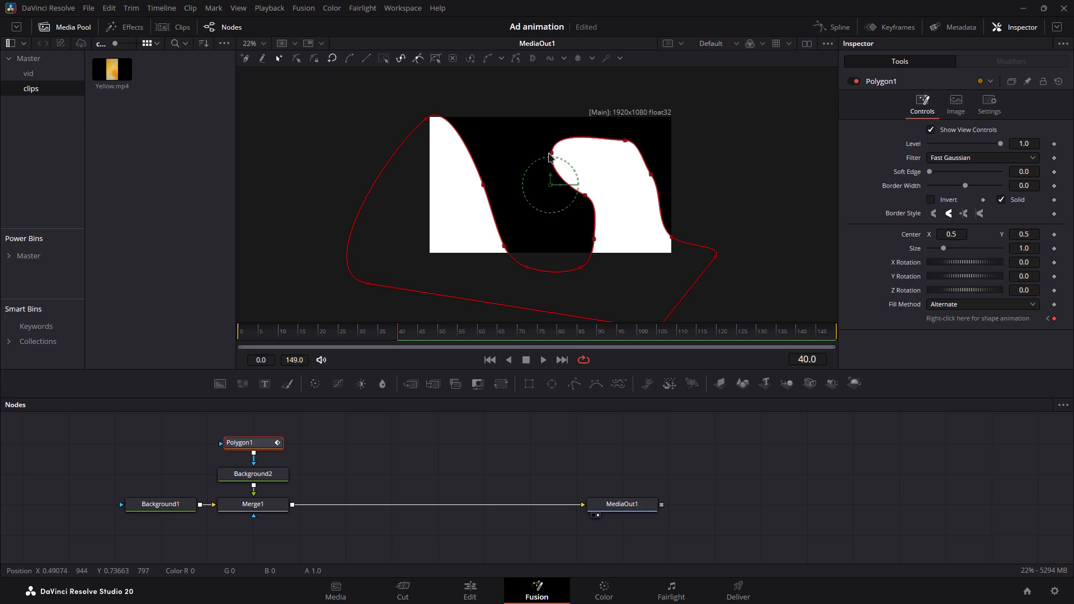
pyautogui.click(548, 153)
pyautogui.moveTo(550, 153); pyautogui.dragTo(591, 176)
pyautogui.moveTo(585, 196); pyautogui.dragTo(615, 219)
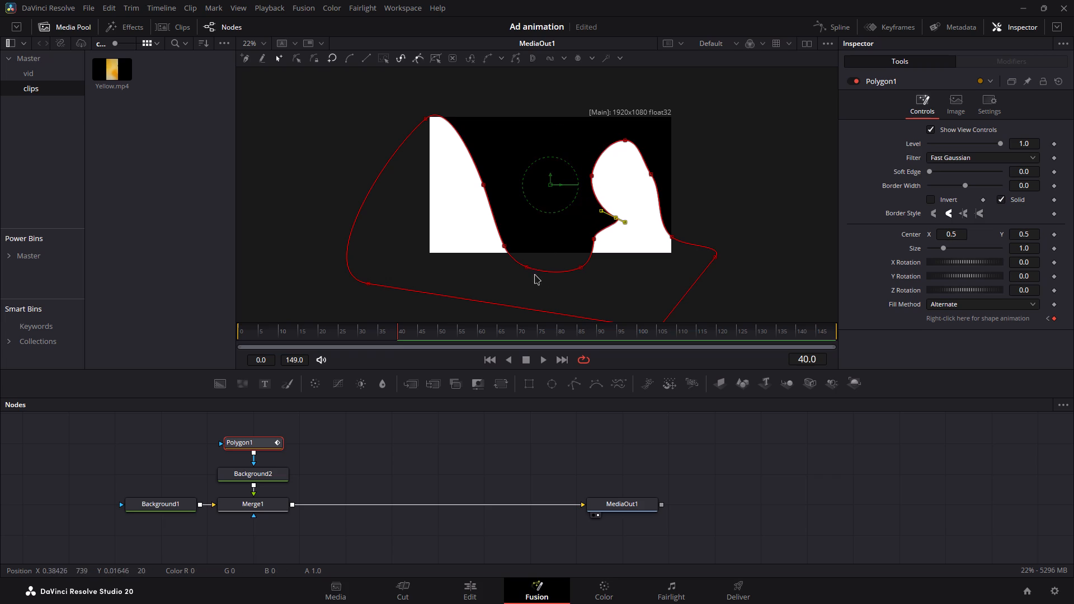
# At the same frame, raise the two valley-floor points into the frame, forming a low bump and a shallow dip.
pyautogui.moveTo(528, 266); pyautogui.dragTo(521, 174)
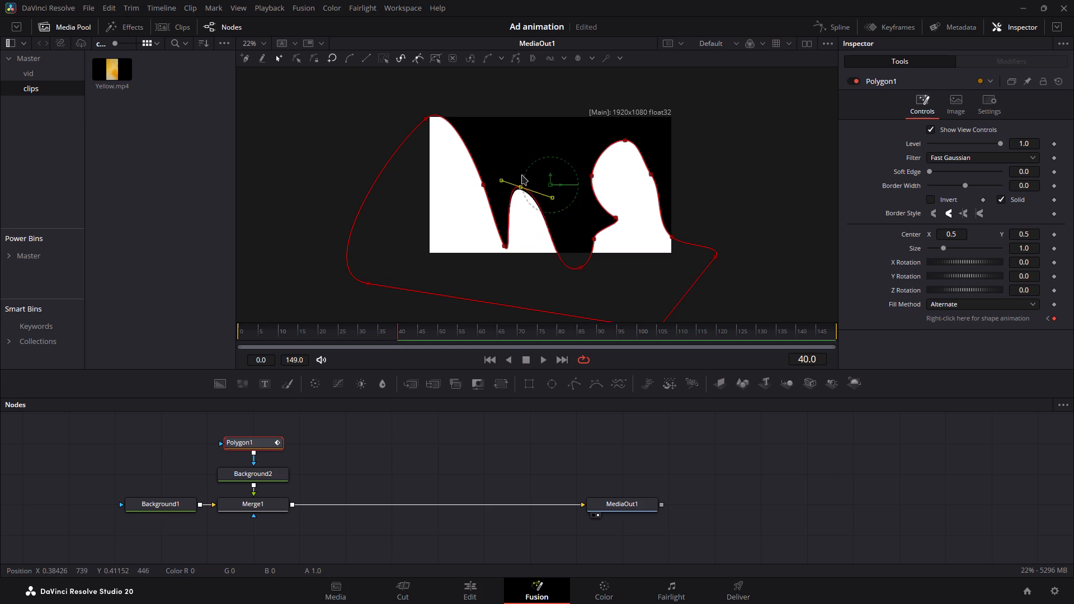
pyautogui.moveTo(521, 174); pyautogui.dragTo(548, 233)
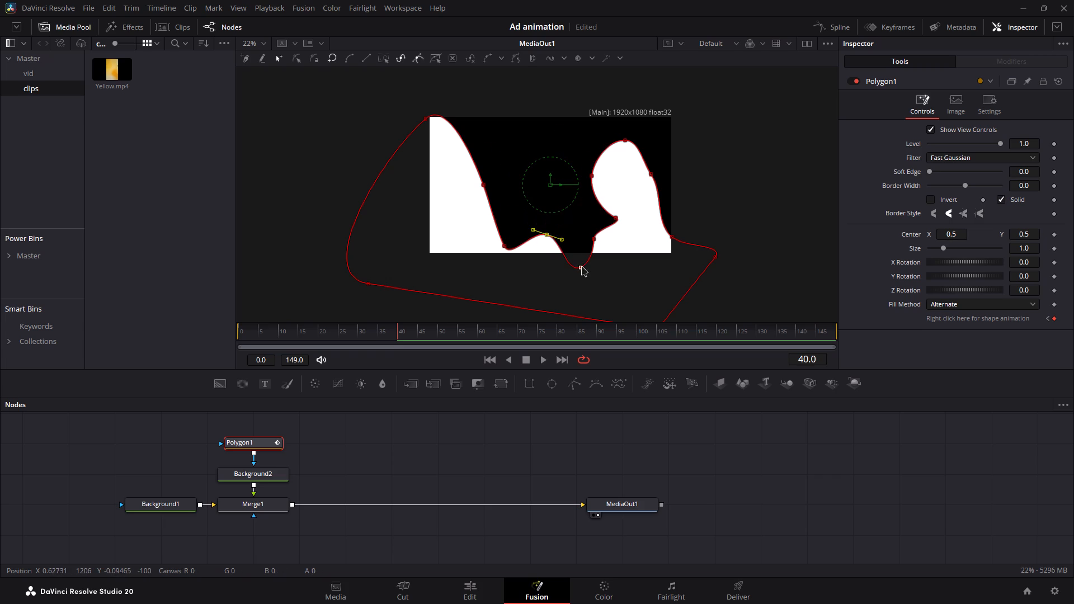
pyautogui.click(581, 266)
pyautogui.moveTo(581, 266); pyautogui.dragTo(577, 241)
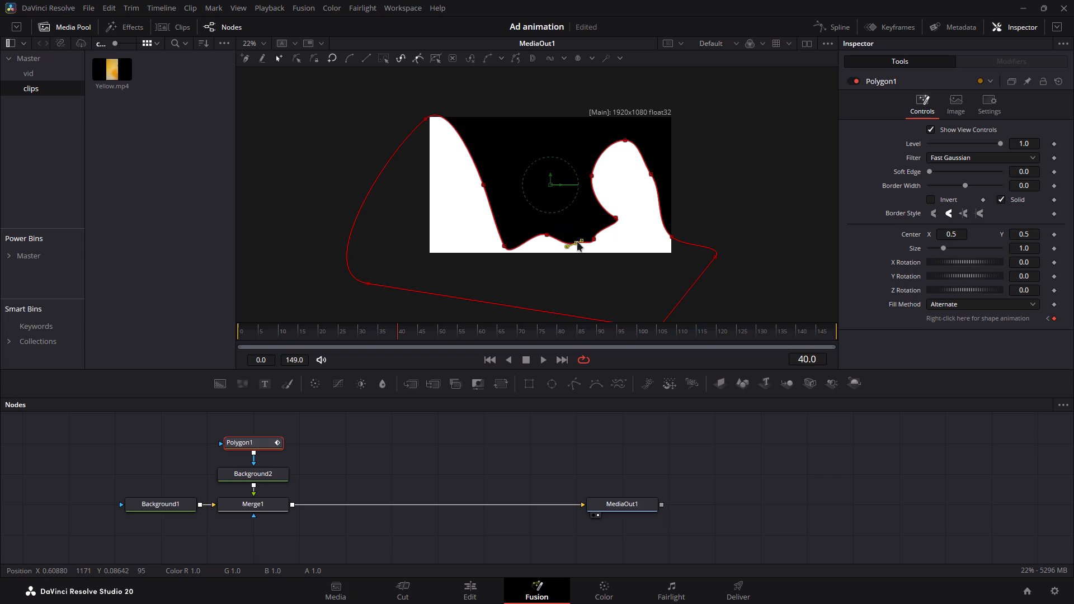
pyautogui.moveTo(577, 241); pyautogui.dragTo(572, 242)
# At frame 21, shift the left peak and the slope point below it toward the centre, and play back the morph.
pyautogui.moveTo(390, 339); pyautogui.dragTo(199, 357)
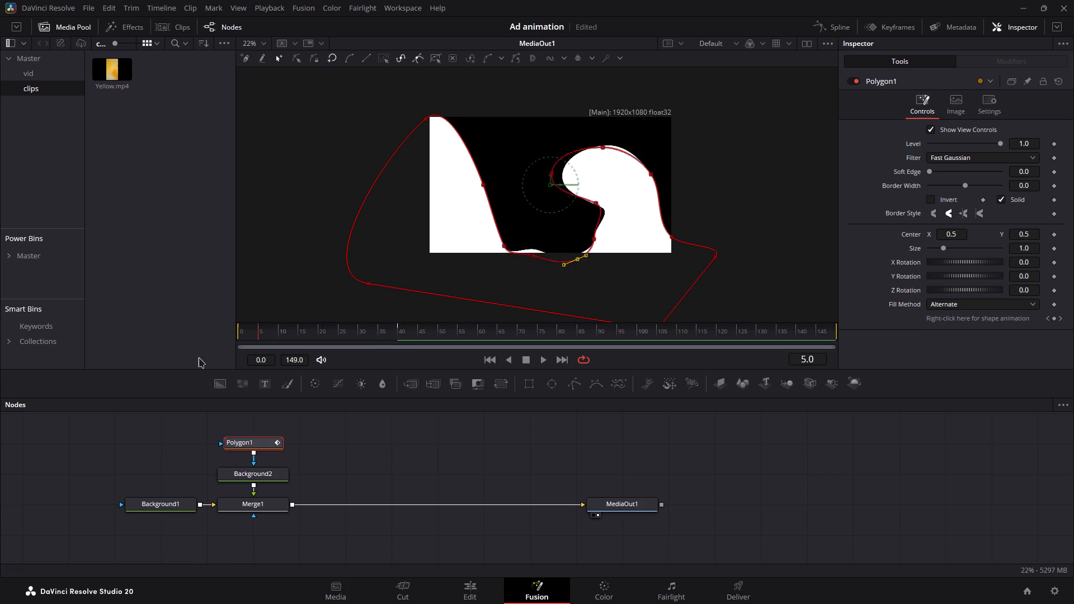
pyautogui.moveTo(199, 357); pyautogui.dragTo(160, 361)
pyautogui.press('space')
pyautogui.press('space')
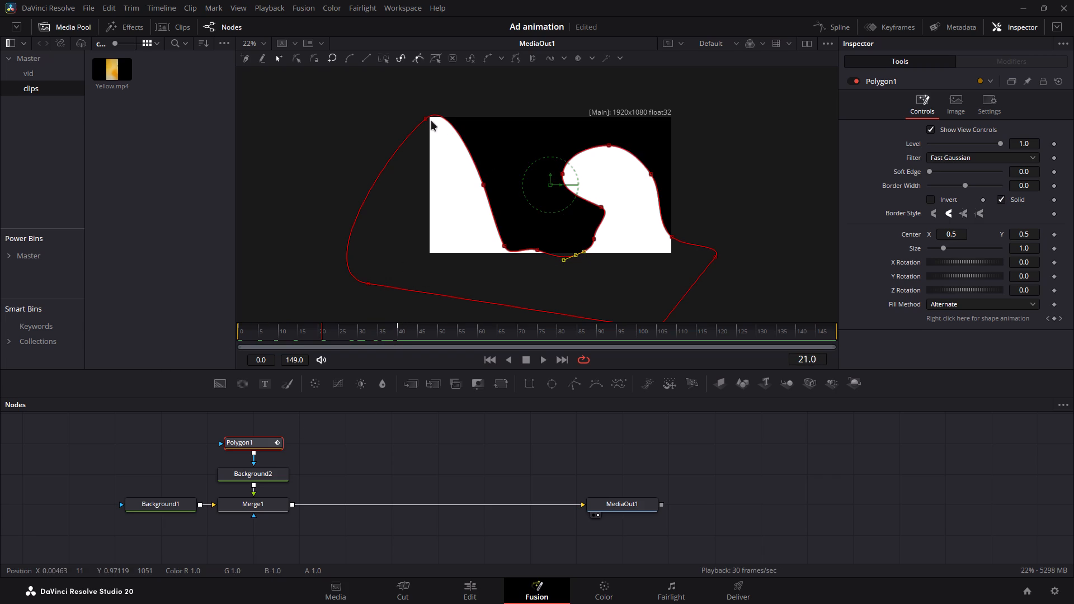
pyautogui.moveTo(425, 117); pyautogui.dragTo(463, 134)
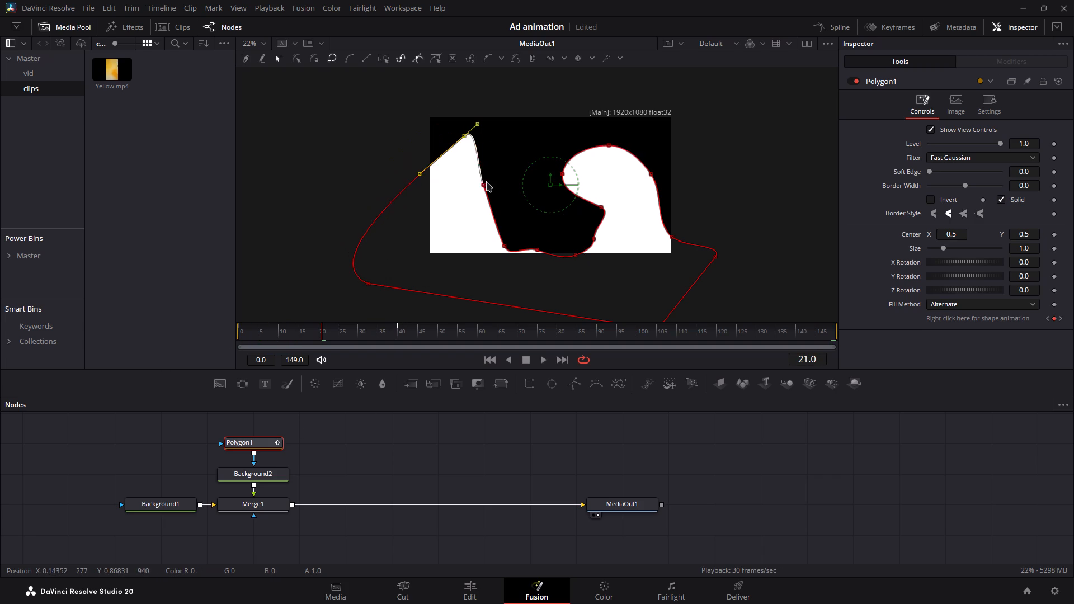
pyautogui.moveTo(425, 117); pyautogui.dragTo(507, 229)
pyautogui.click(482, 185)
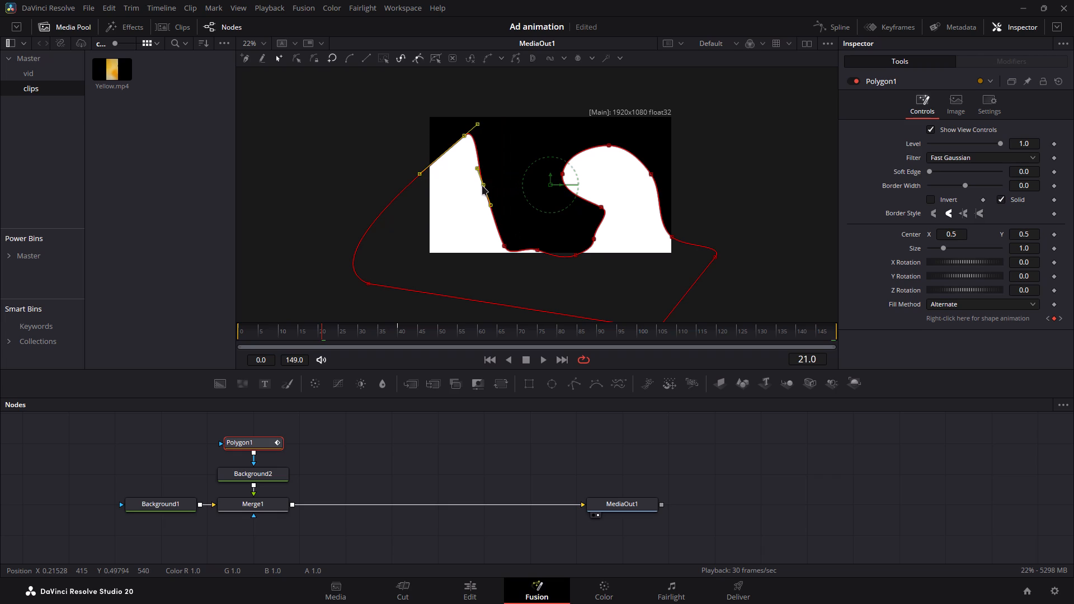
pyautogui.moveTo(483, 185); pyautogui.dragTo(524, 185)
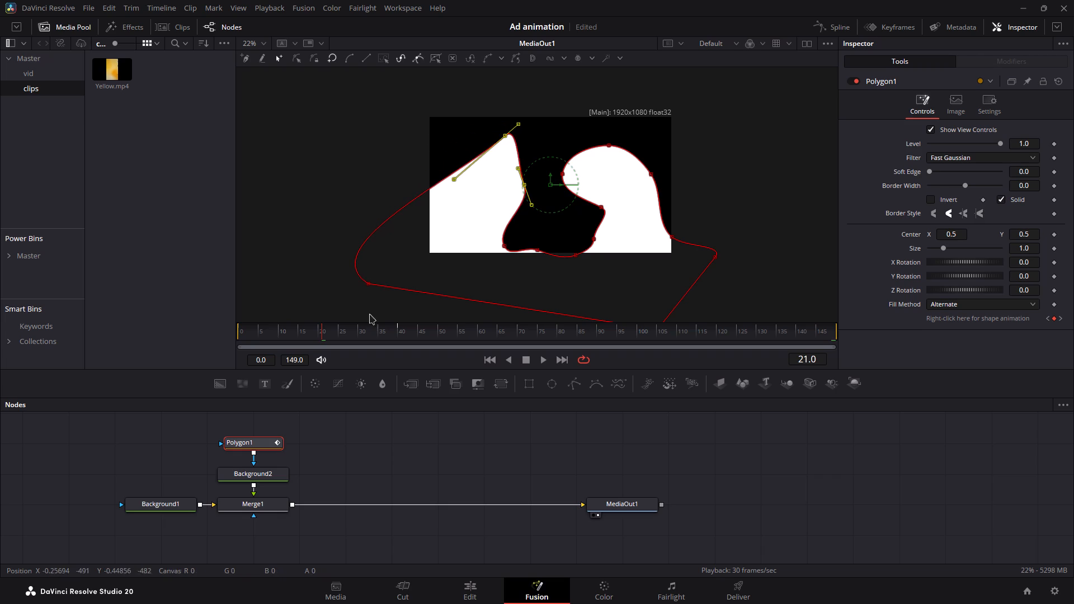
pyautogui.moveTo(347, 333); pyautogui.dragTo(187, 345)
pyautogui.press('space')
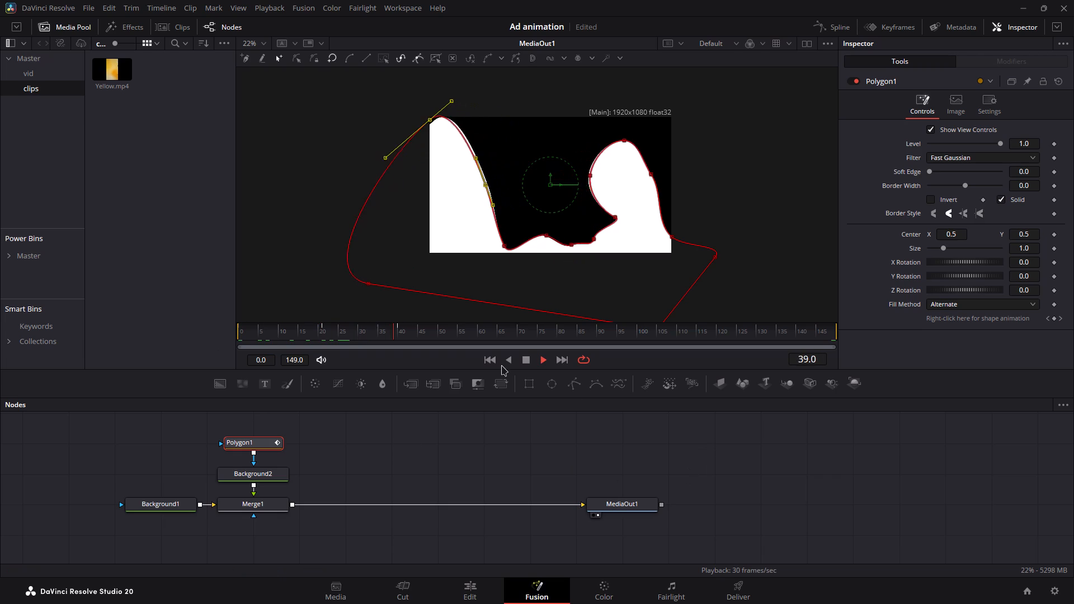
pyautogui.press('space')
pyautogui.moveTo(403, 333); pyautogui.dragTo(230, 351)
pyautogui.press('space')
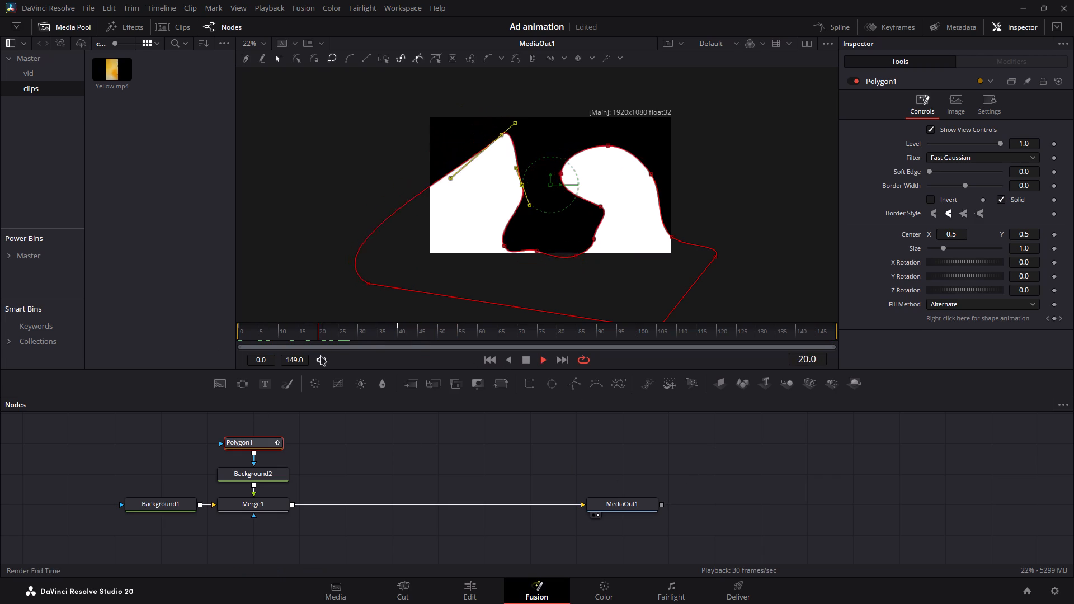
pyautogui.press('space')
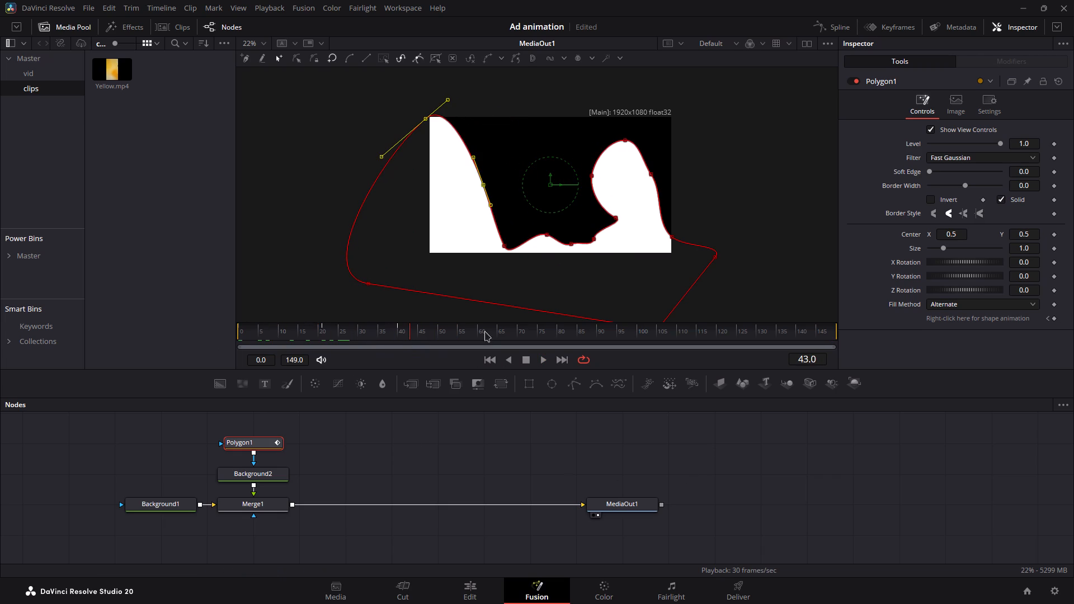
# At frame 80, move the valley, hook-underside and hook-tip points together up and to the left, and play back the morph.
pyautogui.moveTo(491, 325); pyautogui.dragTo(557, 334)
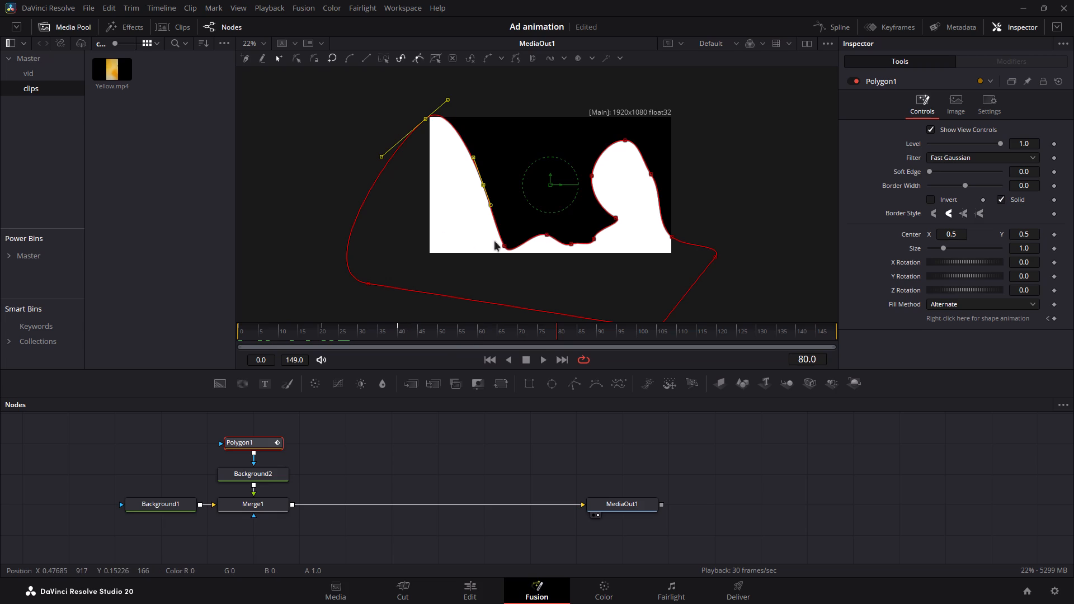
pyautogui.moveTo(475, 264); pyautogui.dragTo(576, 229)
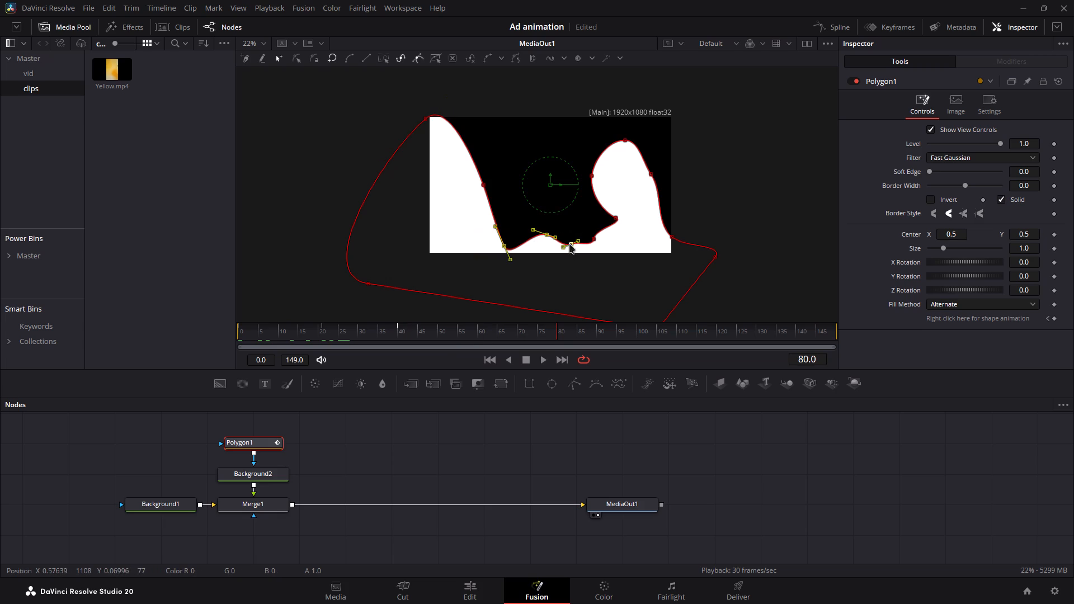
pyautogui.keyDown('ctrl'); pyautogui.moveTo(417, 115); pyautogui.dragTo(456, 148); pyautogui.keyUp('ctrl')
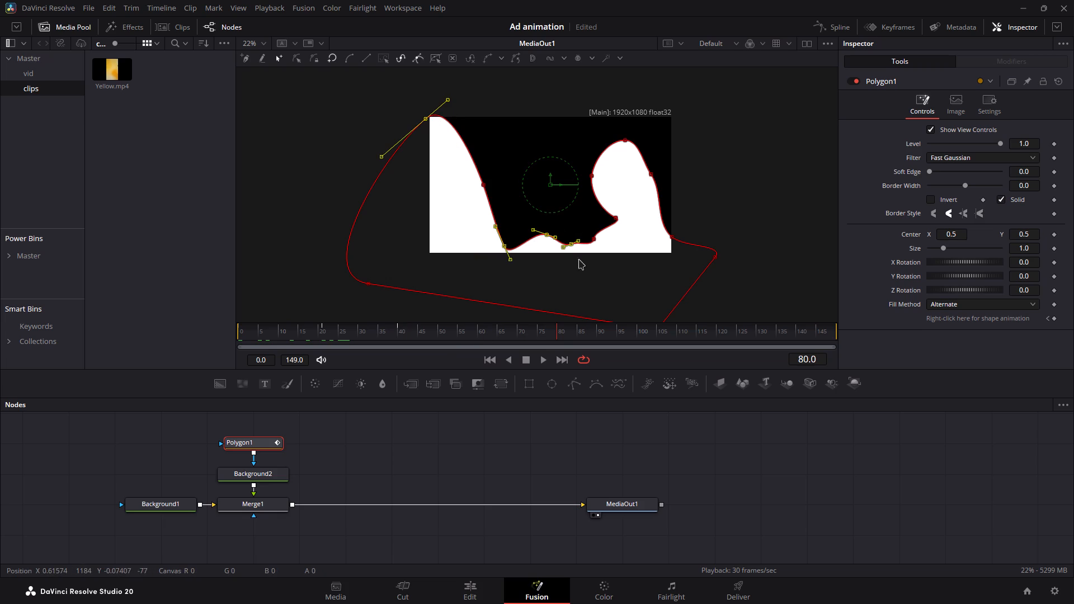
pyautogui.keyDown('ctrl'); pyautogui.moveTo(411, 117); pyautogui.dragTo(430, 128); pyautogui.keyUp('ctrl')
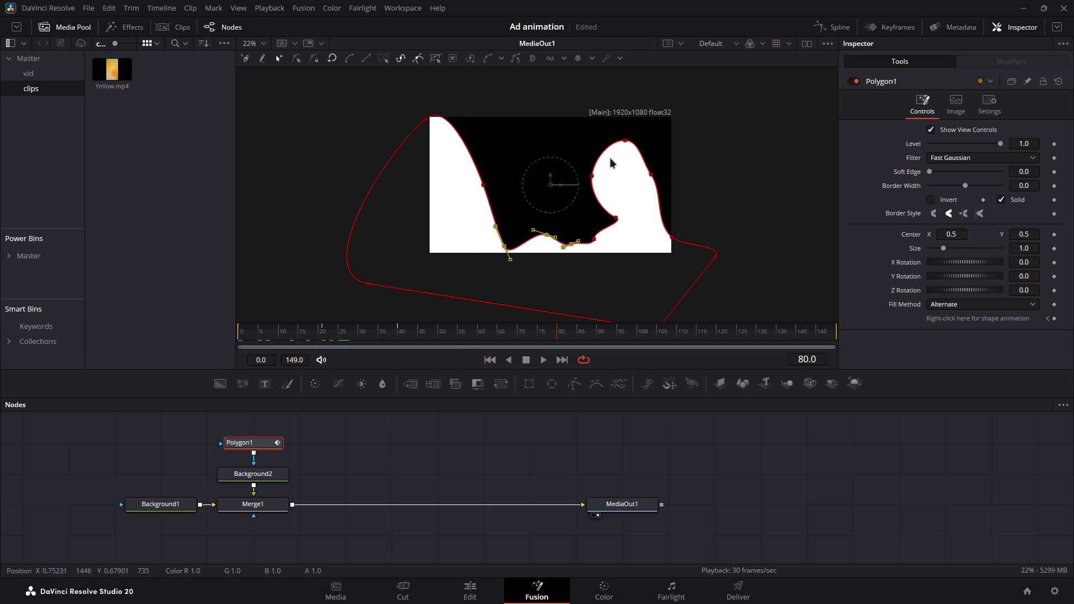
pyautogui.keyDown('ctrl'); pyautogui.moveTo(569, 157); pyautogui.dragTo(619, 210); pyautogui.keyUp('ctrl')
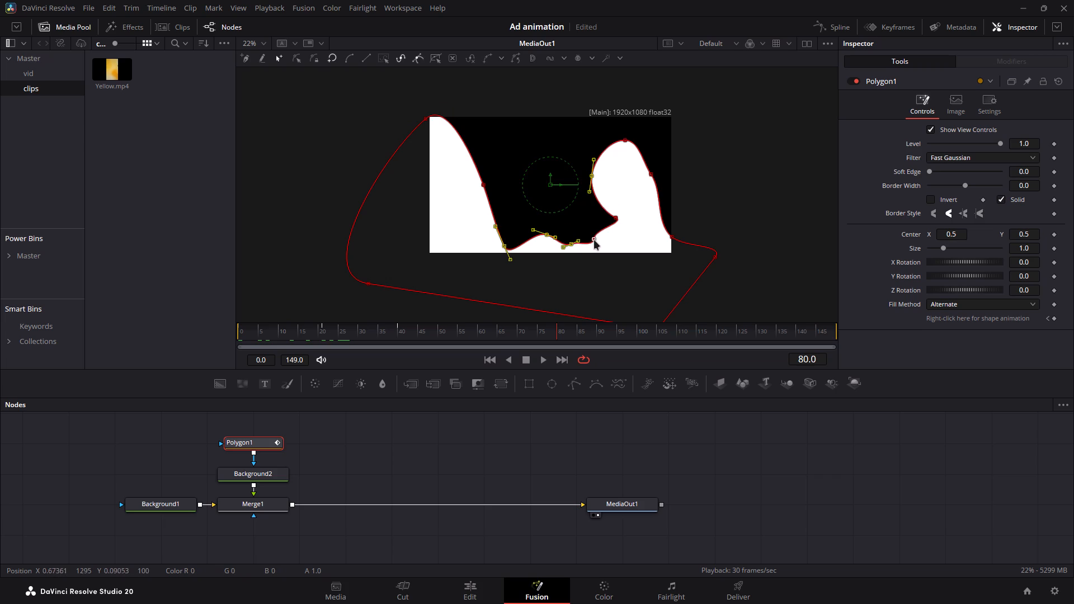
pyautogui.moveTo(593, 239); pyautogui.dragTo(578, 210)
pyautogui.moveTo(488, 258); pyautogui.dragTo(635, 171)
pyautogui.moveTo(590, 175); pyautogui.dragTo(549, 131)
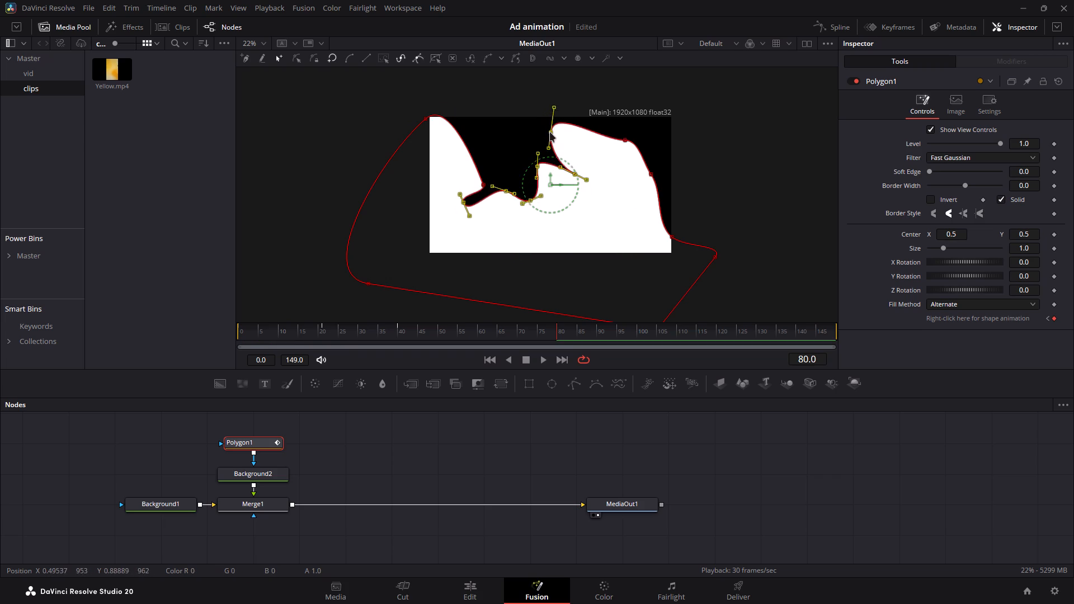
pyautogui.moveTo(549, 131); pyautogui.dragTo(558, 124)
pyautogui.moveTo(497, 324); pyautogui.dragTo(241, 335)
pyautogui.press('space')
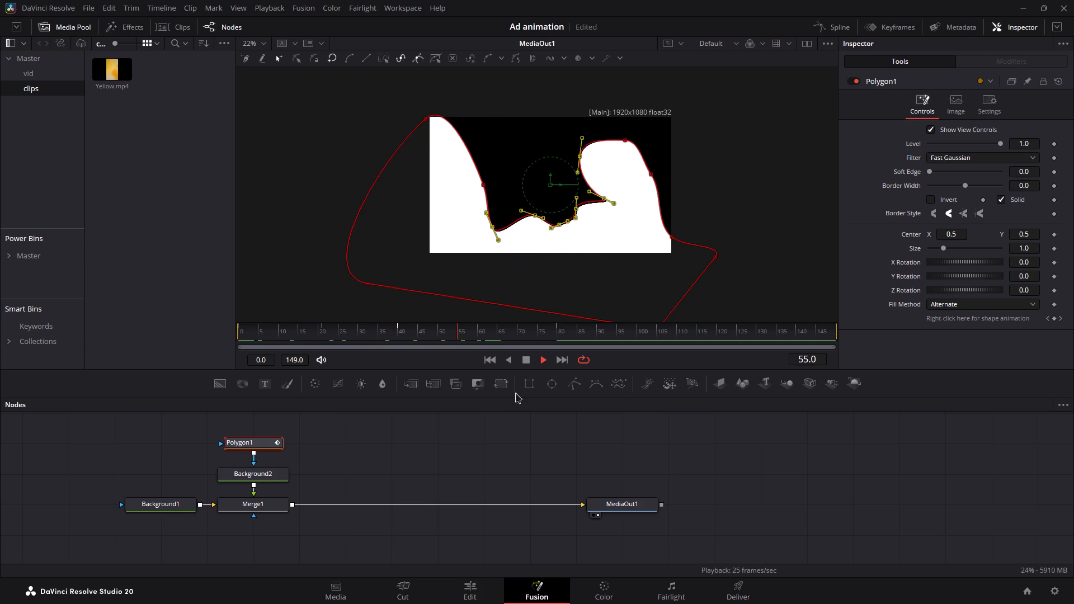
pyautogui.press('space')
# Delete Polygon1, add an Ellipse mask to Background2 in its place, and fit the image to the viewer.
pyautogui.click(255, 445)
pyautogui.hotkey('alt', 'd')
pyautogui.click(256, 464)
pyautogui.click(261, 475)
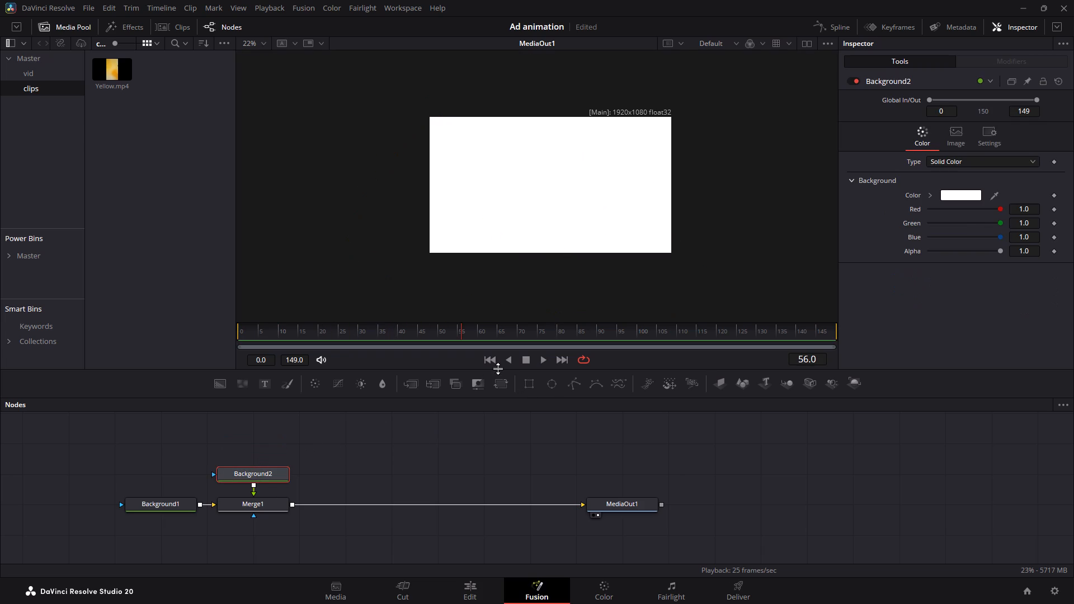
pyautogui.click(551, 389)
pyautogui.click(652, 189)
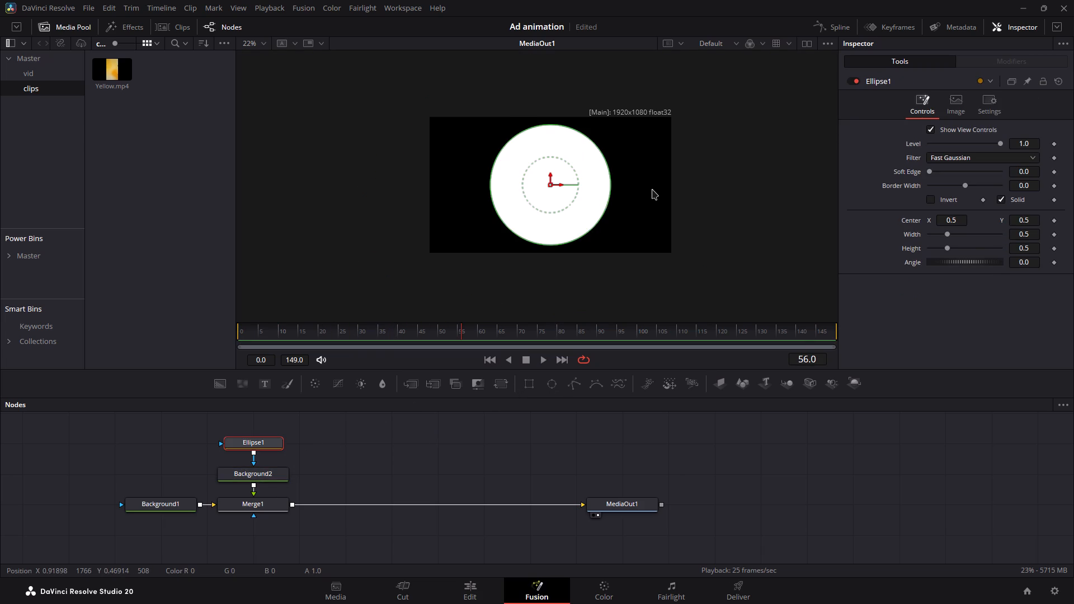
pyautogui.hotkey('ctrl', 'f')
# Set the ellipse's Soft Edge to about 0.2.
pyautogui.moveTo(931, 171); pyautogui.dragTo(1073, 171)
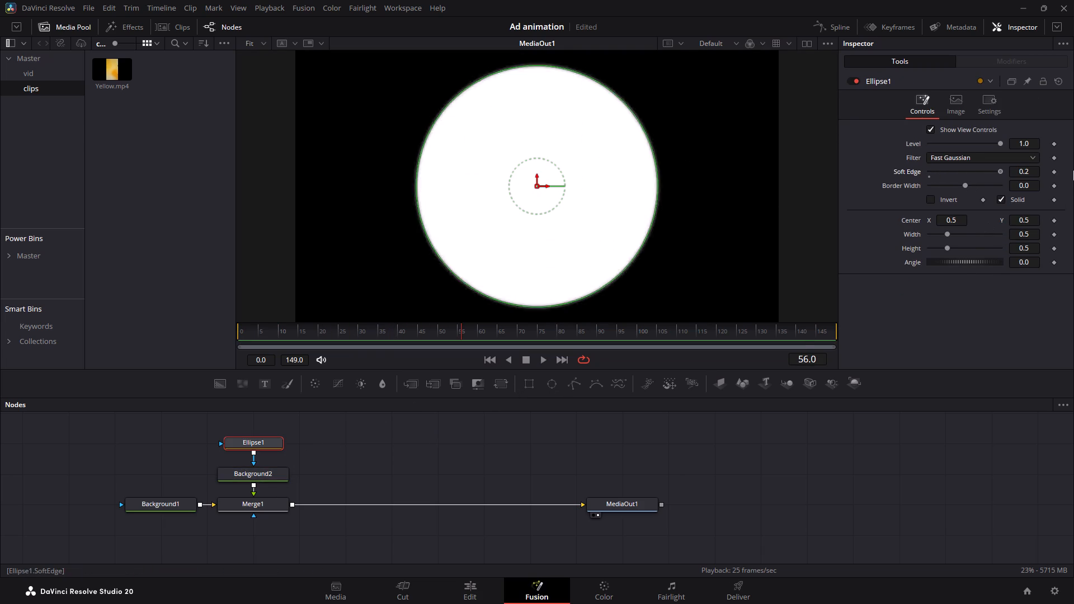
pyautogui.moveTo(1073, 171); pyautogui.dragTo(1073, 171)
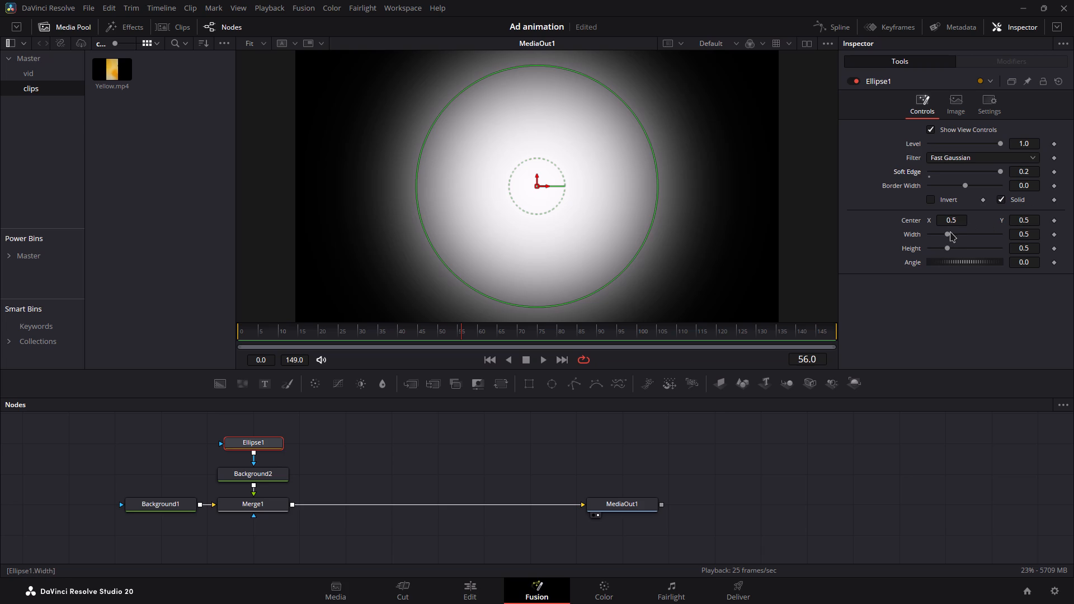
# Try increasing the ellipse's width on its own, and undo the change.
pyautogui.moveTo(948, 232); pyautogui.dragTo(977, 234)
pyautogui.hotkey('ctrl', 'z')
# Add an expression to the ellipse's Width that links it to Height.
pyautogui.doubleClick(1024, 234)
pyautogui.press('=')
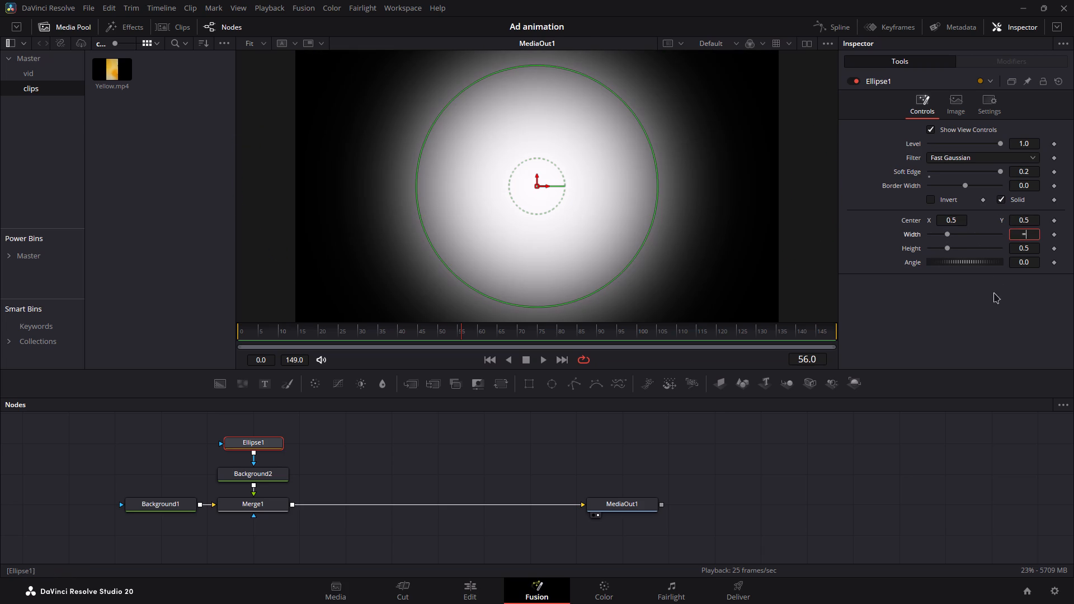
pyautogui.click(993, 292)
pyautogui.moveTo(933, 246); pyautogui.dragTo(909, 258)
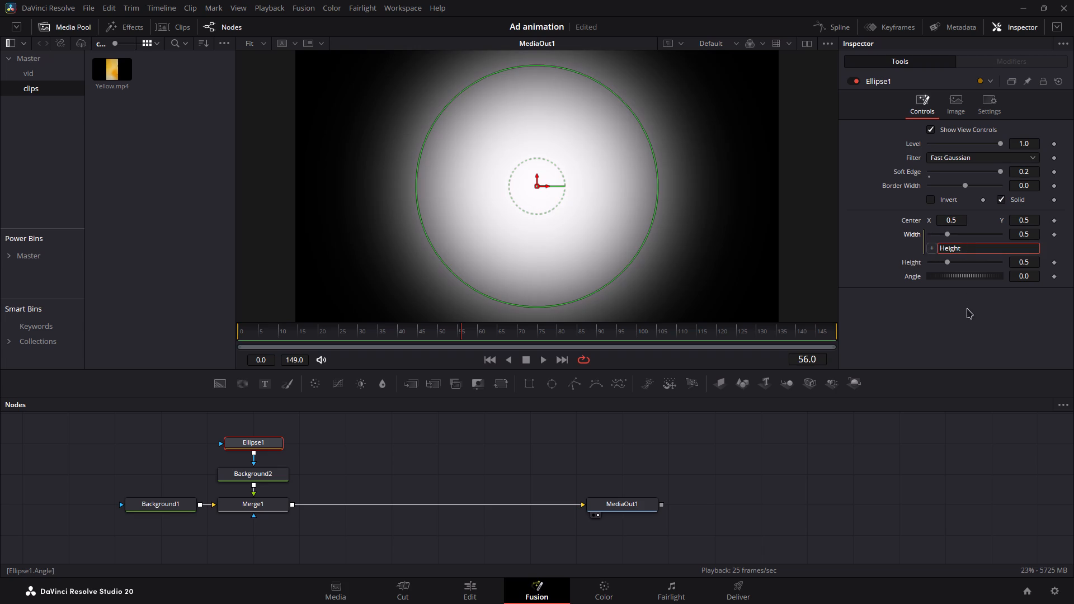
pyautogui.click(967, 313)
# Reduce the ellipse's Height to 0.321.
pyautogui.moveTo(1018, 267); pyautogui.dragTo(920, 274)
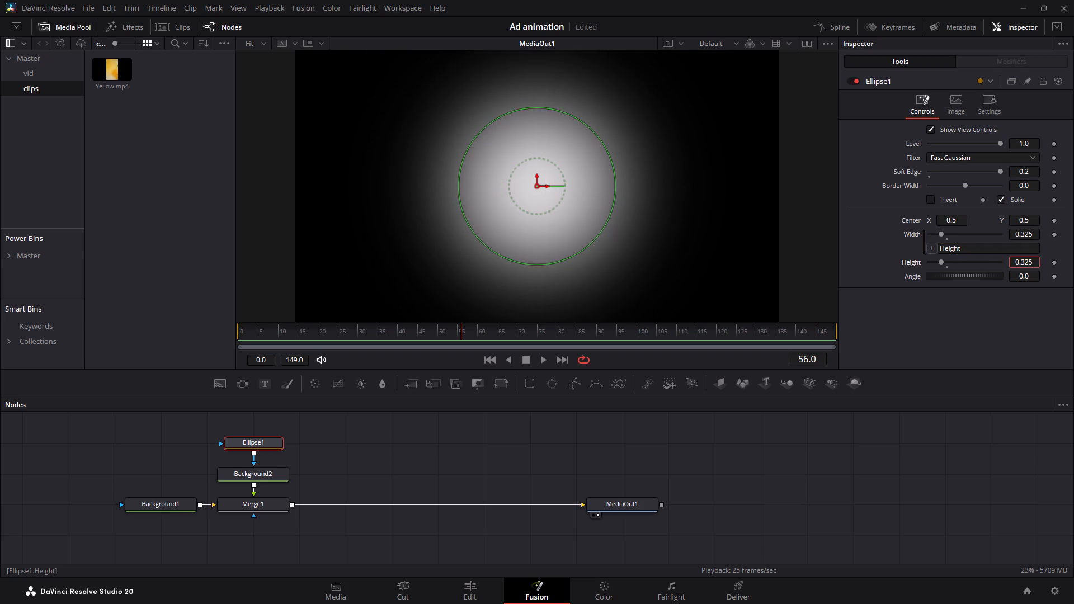
pyautogui.moveTo(920, 274); pyautogui.dragTo(918, 274)
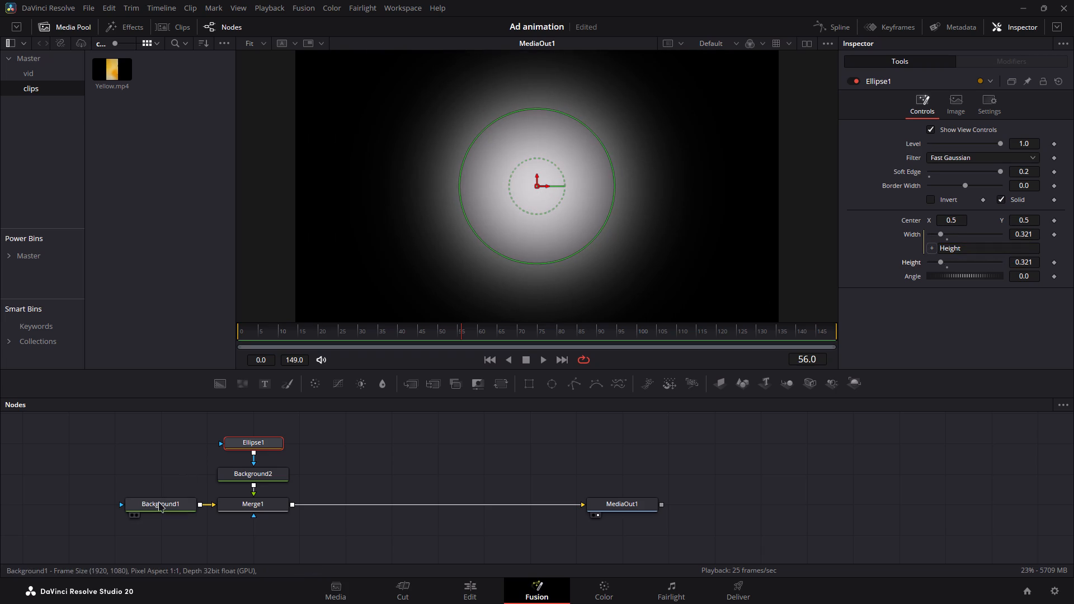
# Set the Background1 node's colour to dark grey #1b1b1b.
pyautogui.click(159, 503)
pyautogui.click(957, 191)
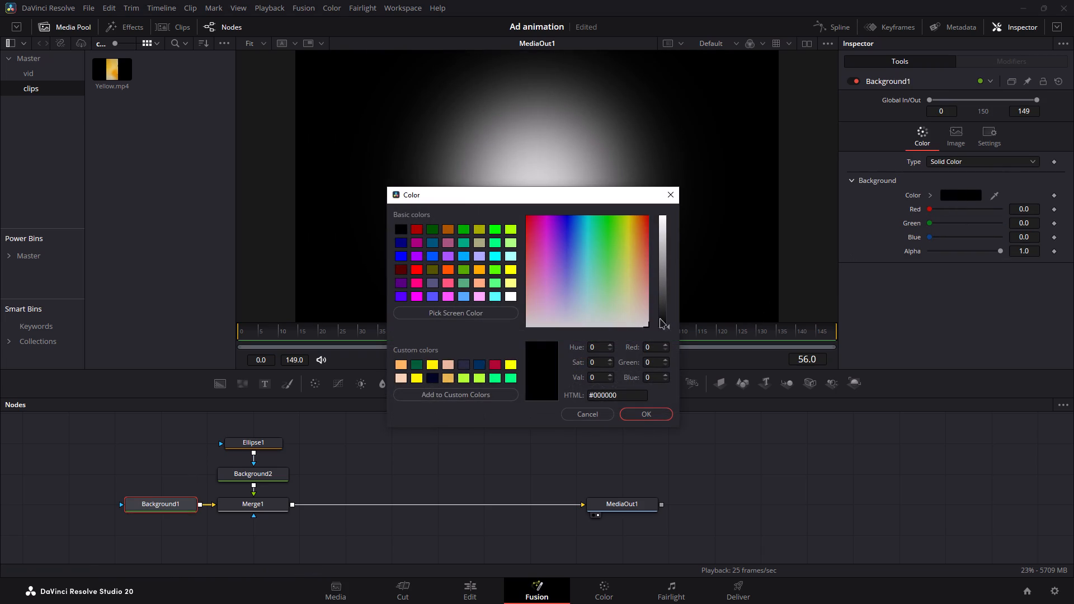
pyautogui.click(666, 318)
pyautogui.click(651, 414)
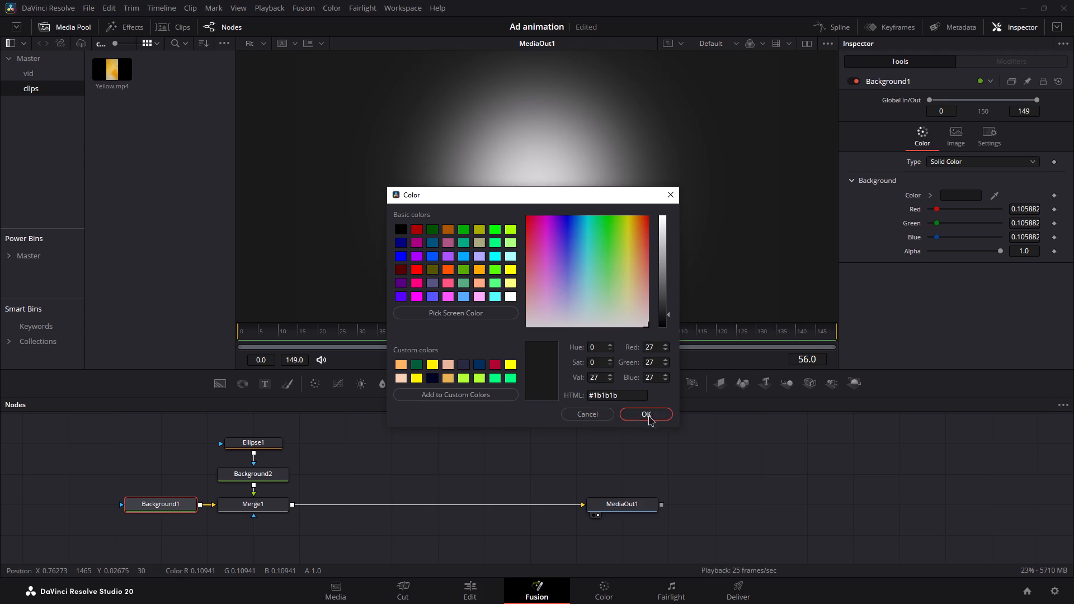
# Change the Background2 node's colour to a neutral grey with red, green and blue at 0.6.
pyautogui.click(274, 470)
pyautogui.click(953, 196)
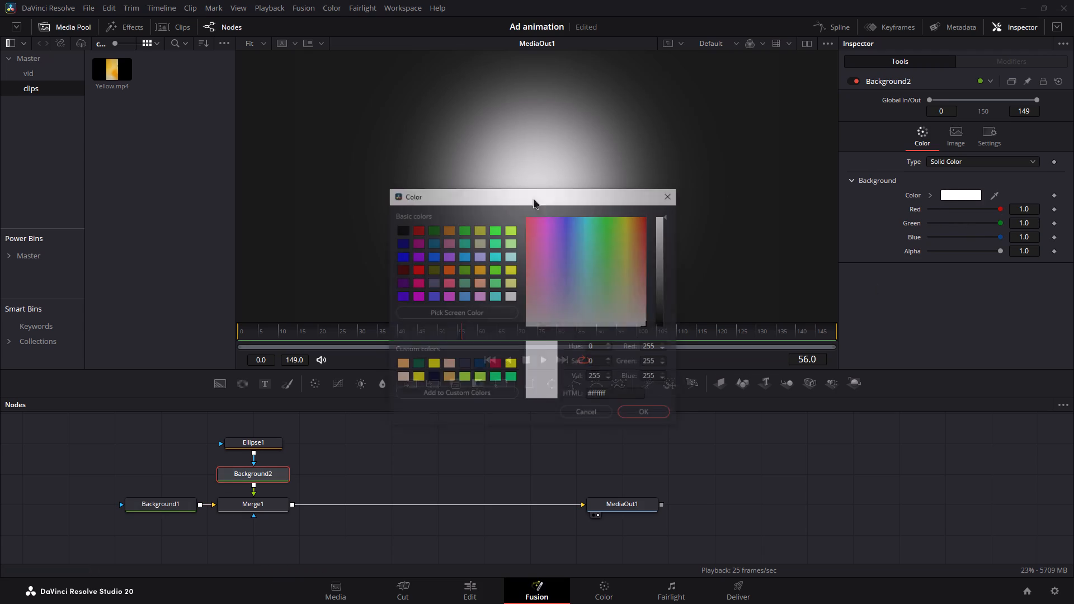
pyautogui.moveTo(571, 195); pyautogui.dragTo(602, 265)
pyautogui.click(517, 383)
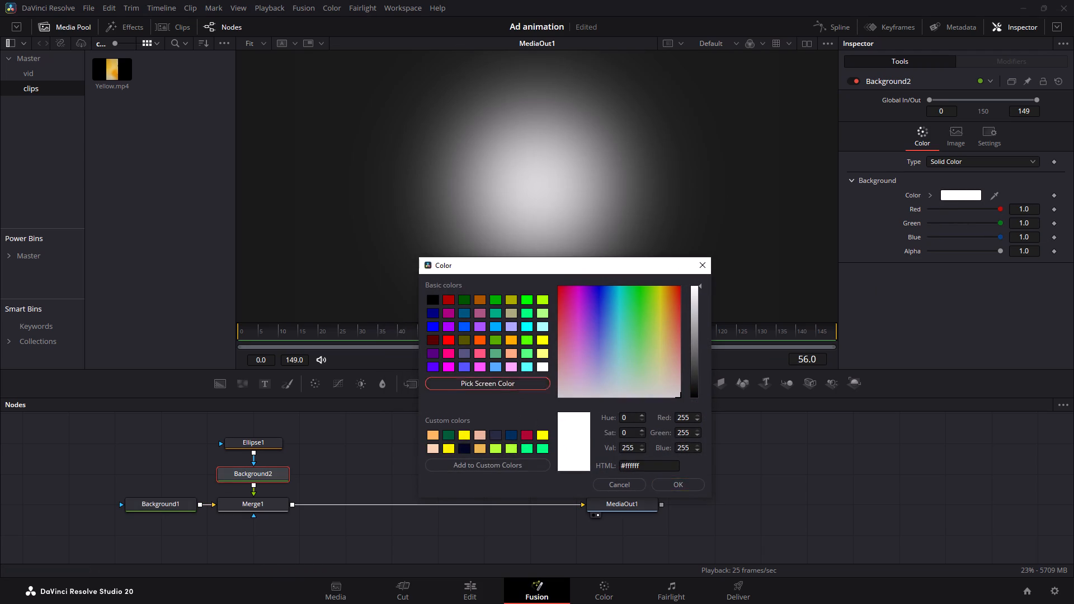
pyautogui.rightClick(596, 224)
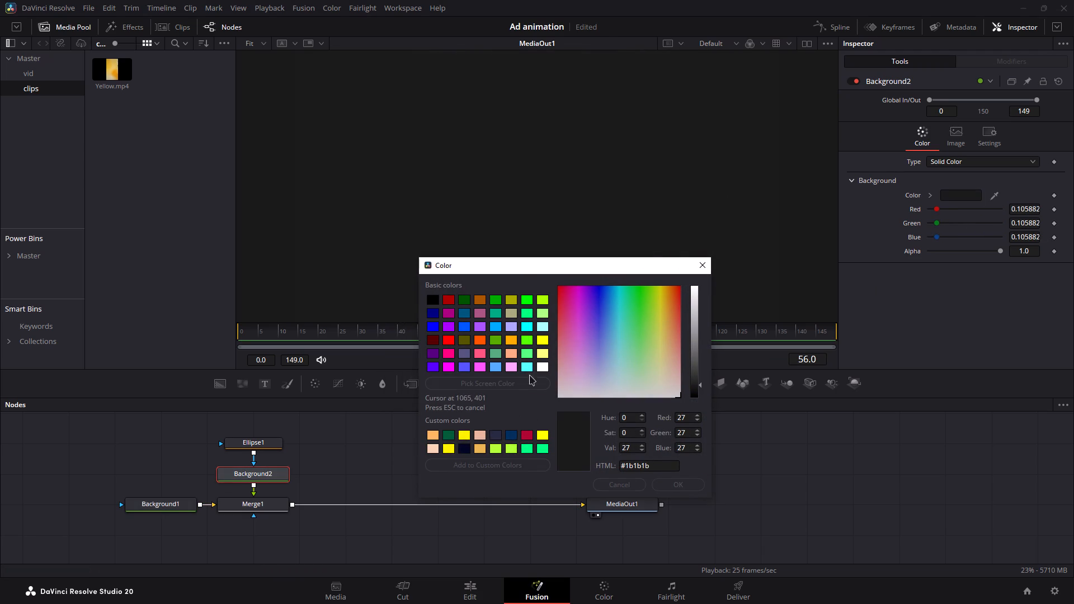
pyautogui.moveTo(692, 327); pyautogui.dragTo(693, 316)
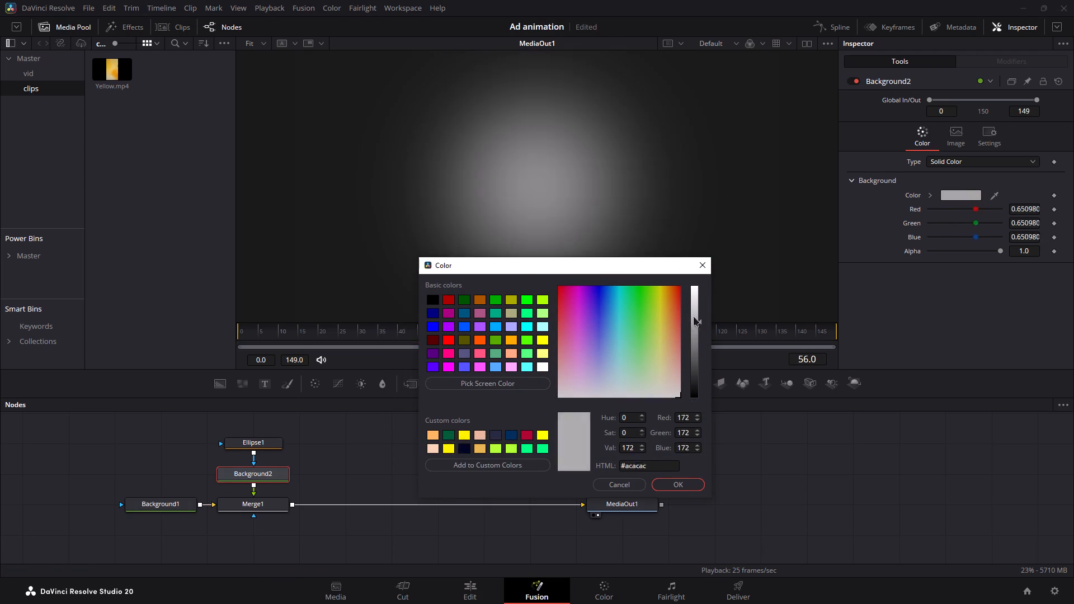
pyautogui.moveTo(693, 316); pyautogui.dragTo(704, 331)
pyautogui.click(677, 487)
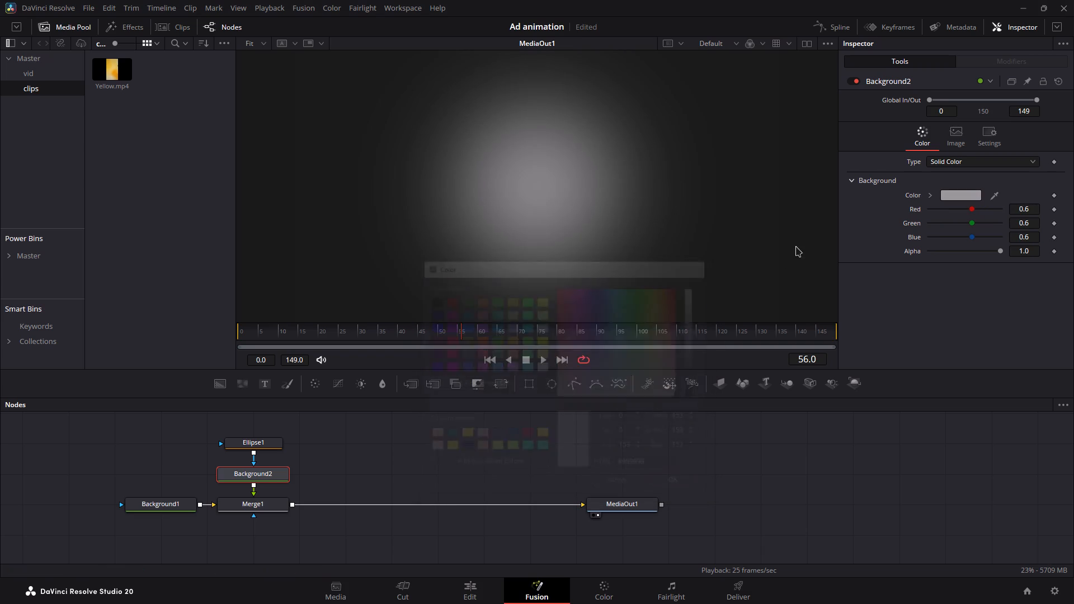
# Move the Ellipse1 mask to the frame's left edge at Center X 0.005.
pyautogui.click(265, 441)
pyautogui.moveTo(946, 223); pyautogui.dragTo(940, 223)
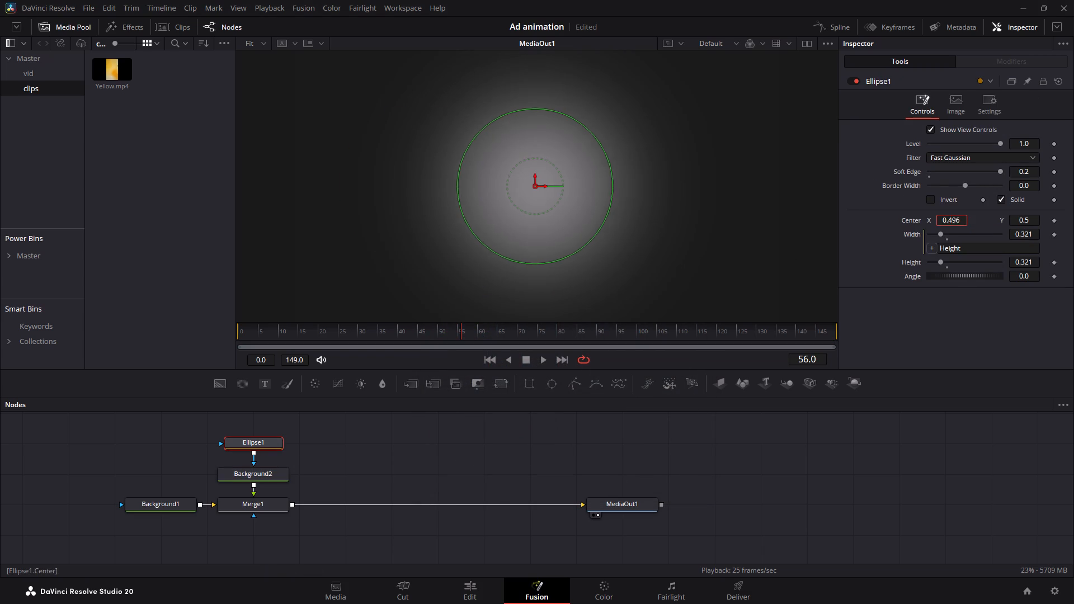
pyautogui.moveTo(940, 223); pyautogui.dragTo(543, 280)
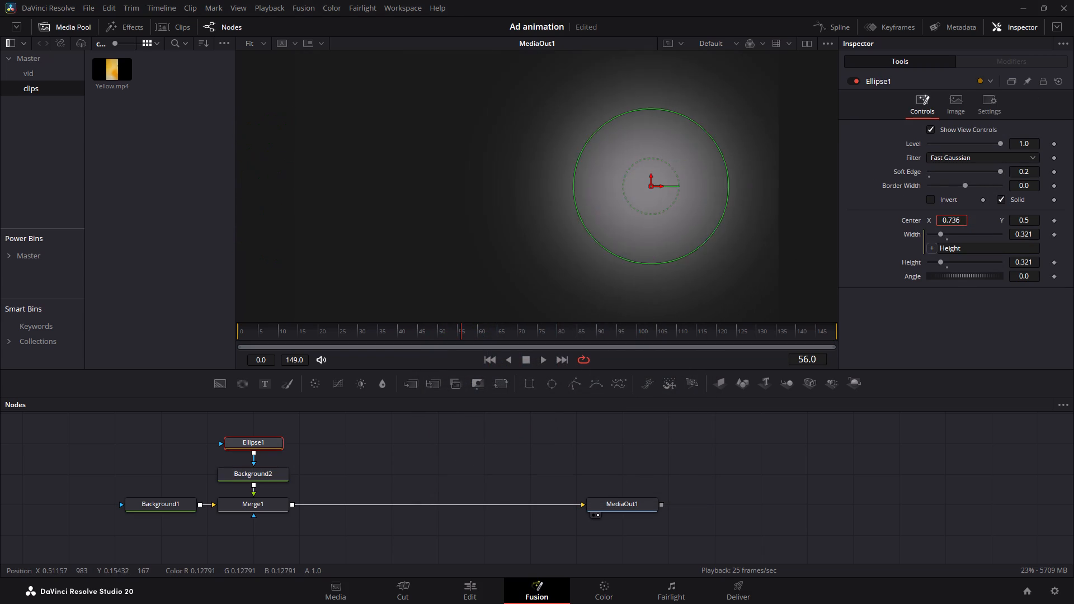
pyautogui.moveTo(543, 280); pyautogui.dragTo(134, 295)
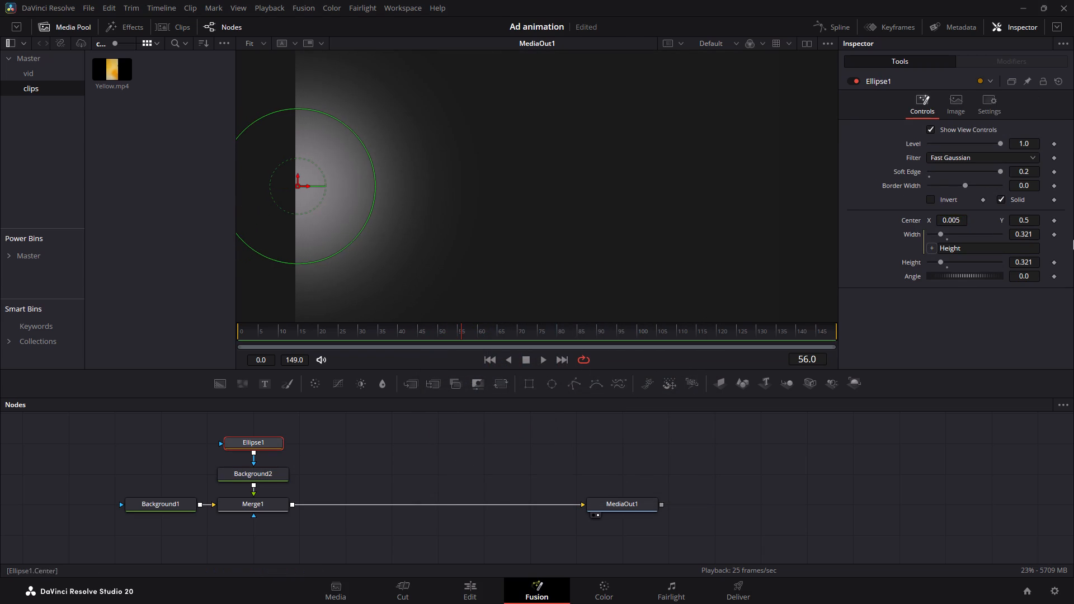
# Enlarge the ellipse by raising its Height to 0.478.
pyautogui.moveTo(1029, 259); pyautogui.dragTo(575, 245)
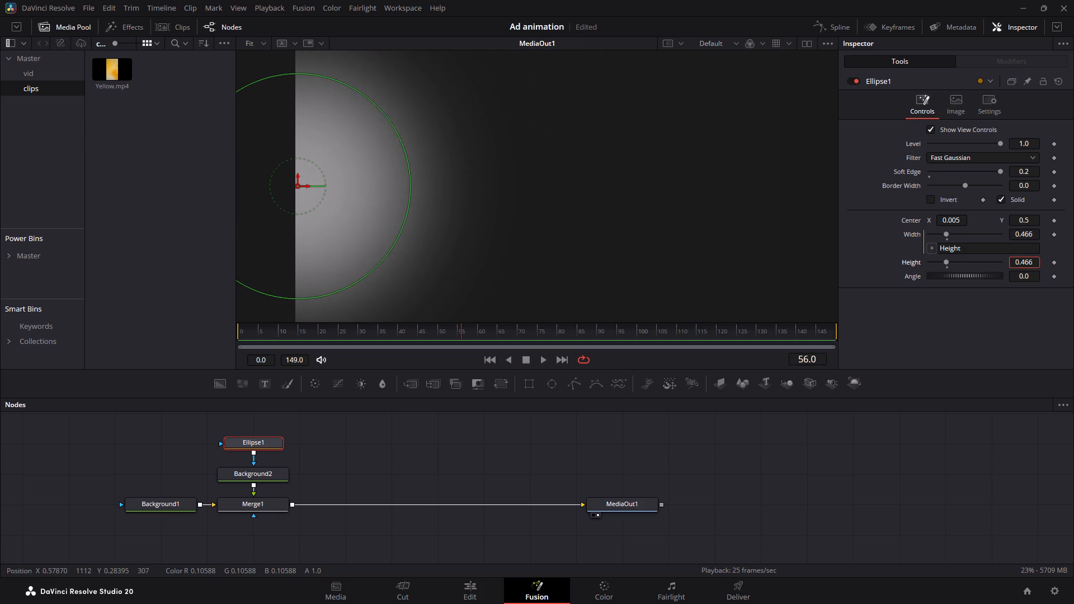
pyautogui.moveTo(575, 245); pyautogui.dragTo(582, 259)
# Position the ellipse in the frame's upper-left corner at Center X 0.0288, Y 0.9192.
pyautogui.moveTo(1027, 220); pyautogui.dragTo(609, 229)
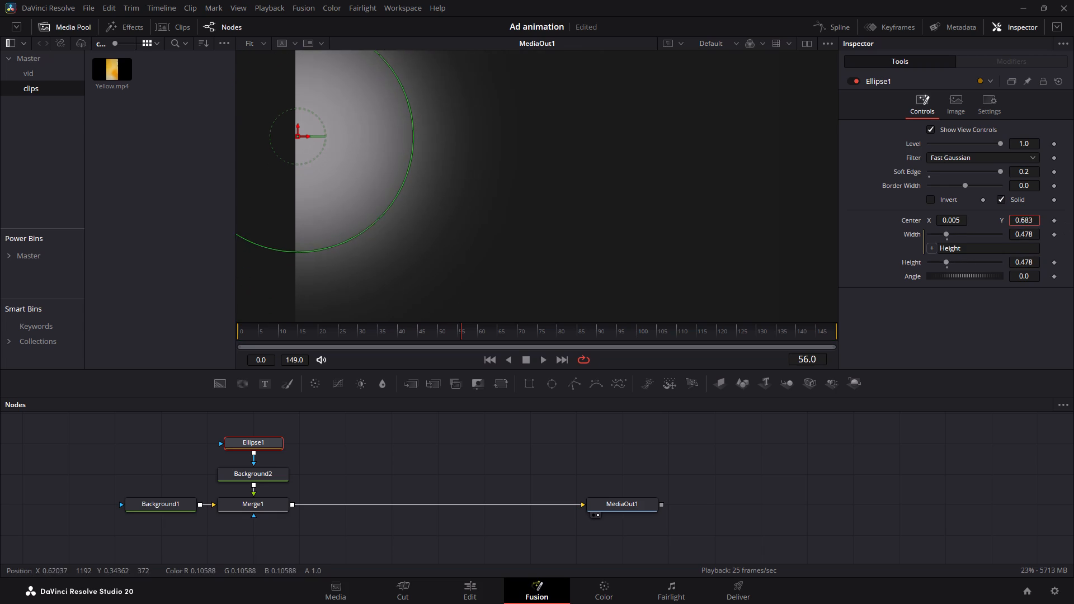
pyautogui.moveTo(609, 229); pyautogui.dragTo(800, 232)
pyautogui.scroll(1, 644, 218)
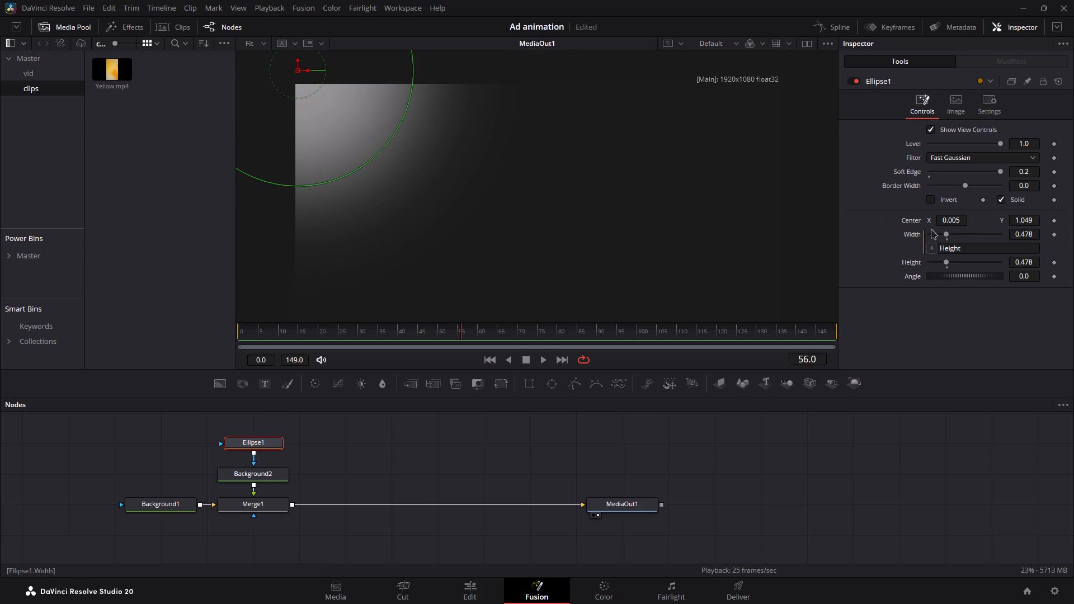
pyautogui.moveTo(953, 221); pyautogui.dragTo(960, 223)
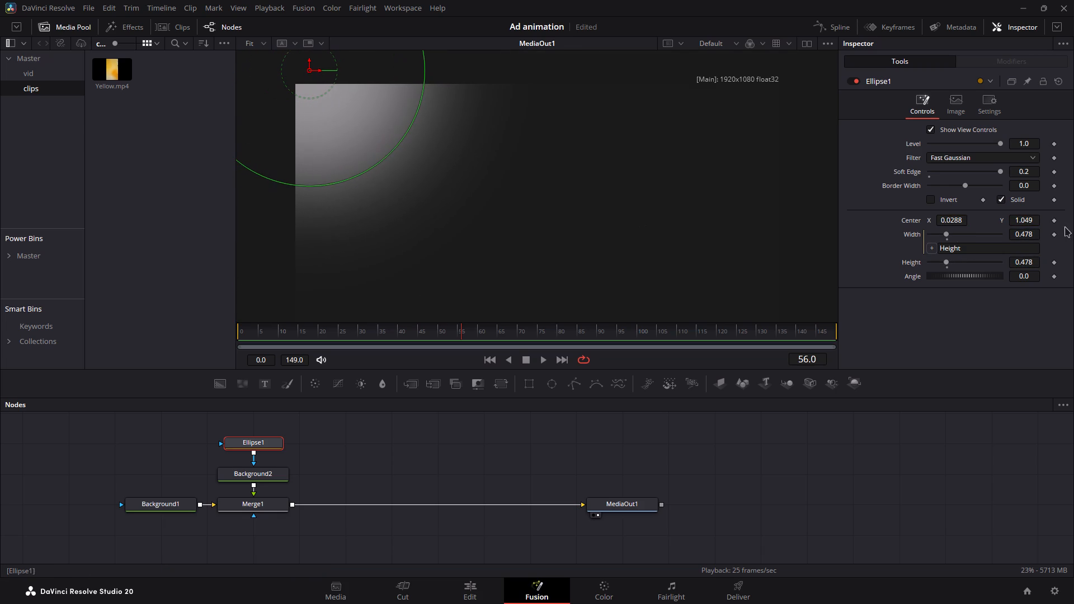
pyautogui.keyDown('ctrl'); pyautogui.moveTo(1031, 218); pyautogui.dragTo(305, 20); pyautogui.keyUp('ctrl')
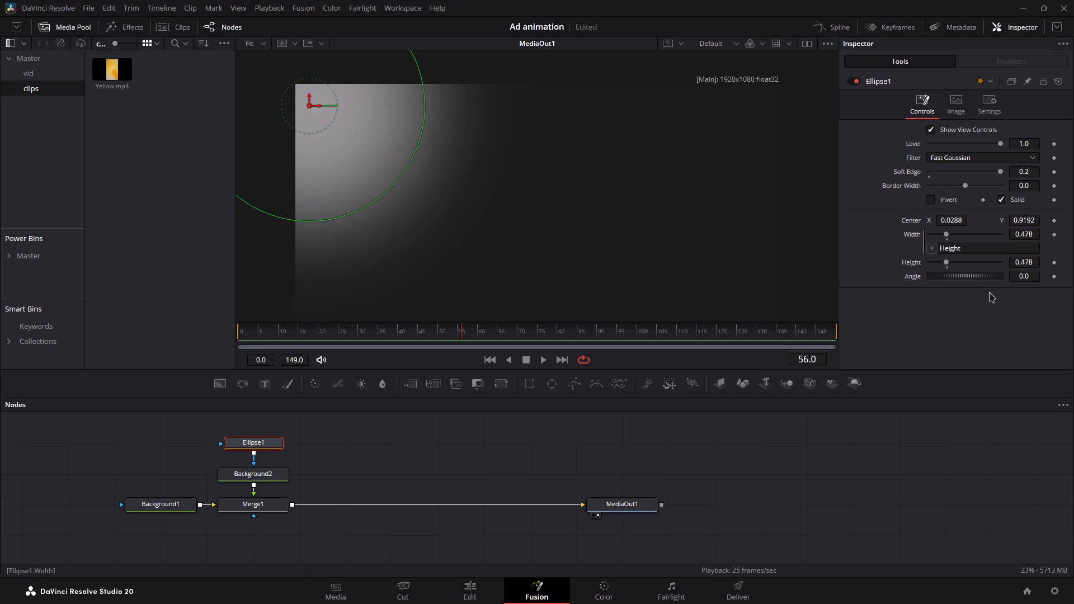
# Insert a Camera Shake node between Background2 and Merge1, and play the animation.
pyautogui.moveTo(282, 469); pyautogui.dragTo(276, 473)
pyautogui.press('space')
pyautogui.write('shak')
pyautogui.press('Return')
pyautogui.press('space')
pyautogui.click(657, 157)
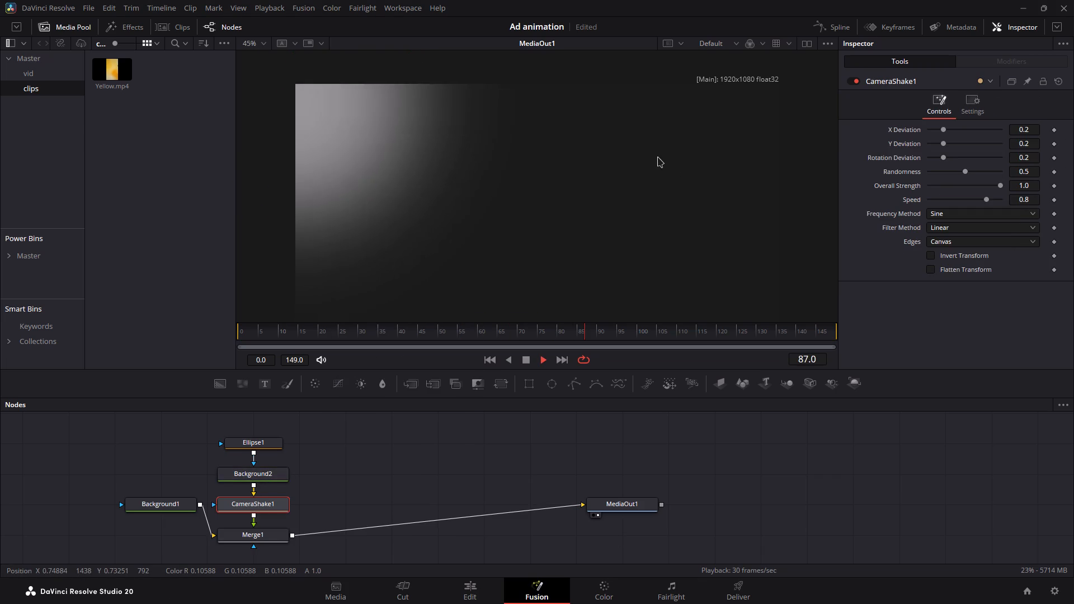
pyautogui.hotkey('ctrl', 'f')
pyautogui.press('space')
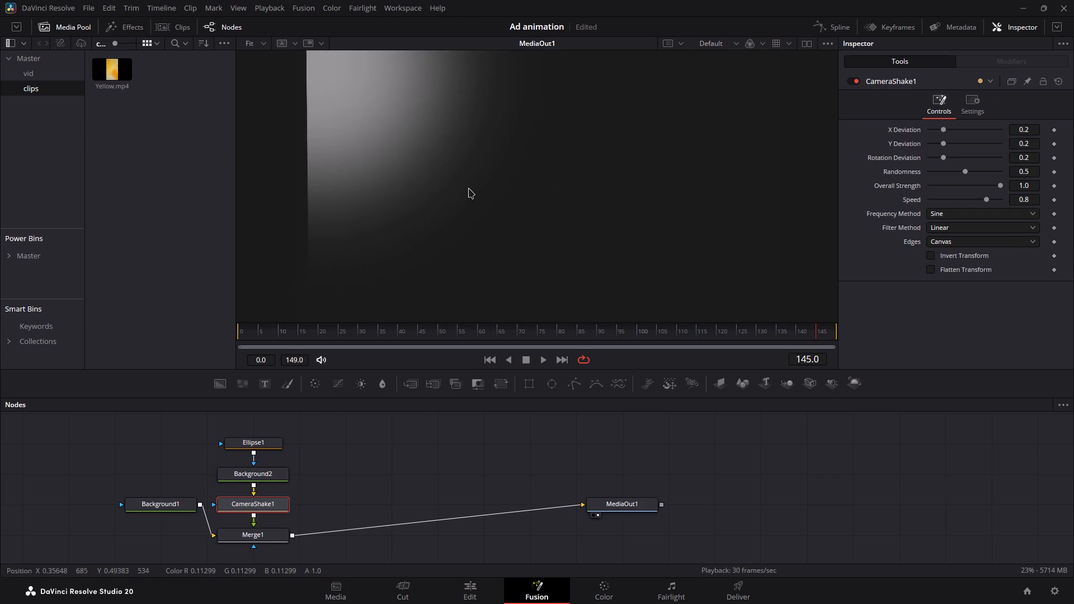
# Preview the shaking glow behind the text on the Edit page timeline, and reopen the V2 Fusion composition.
pyautogui.click(256, 514)
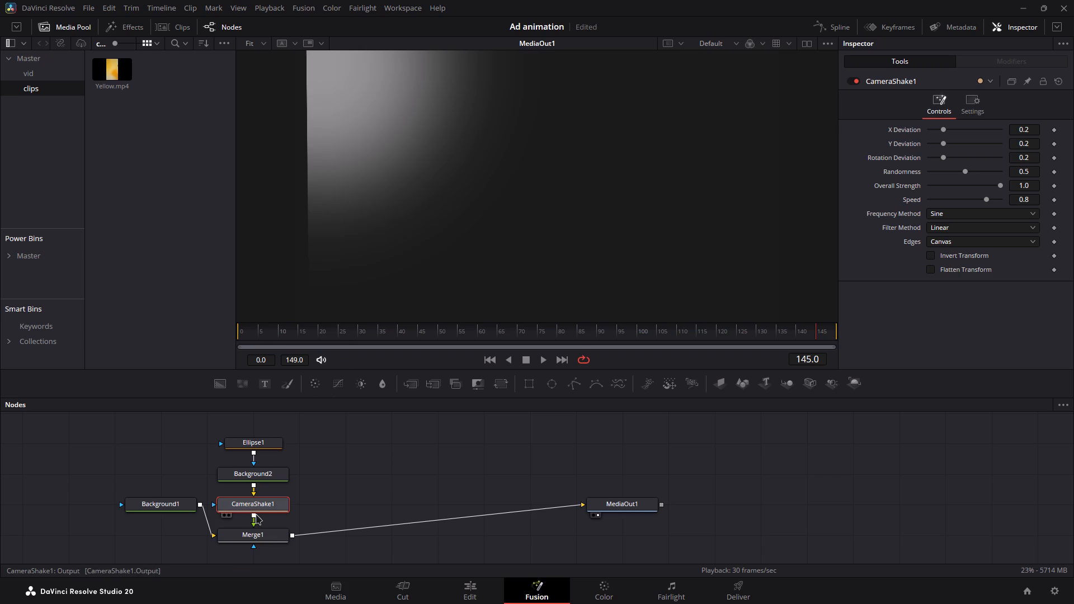
pyautogui.click(443, 596)
pyautogui.moveTo(356, 390); pyautogui.dragTo(271, 394)
pyautogui.press('space')
pyautogui.press('space')
pyautogui.click(379, 480)
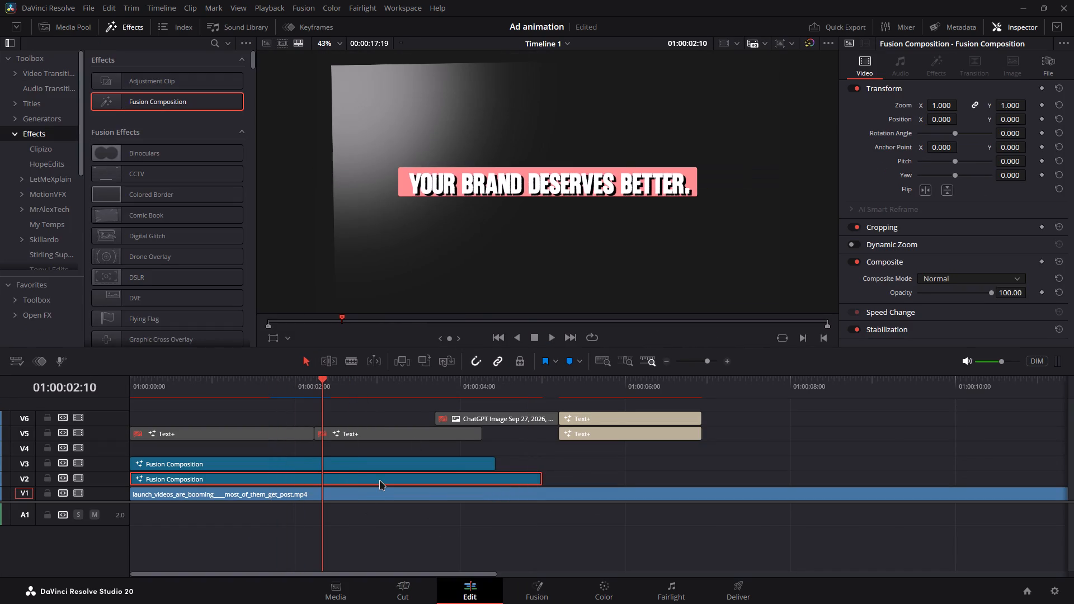
pyautogui.press('f')
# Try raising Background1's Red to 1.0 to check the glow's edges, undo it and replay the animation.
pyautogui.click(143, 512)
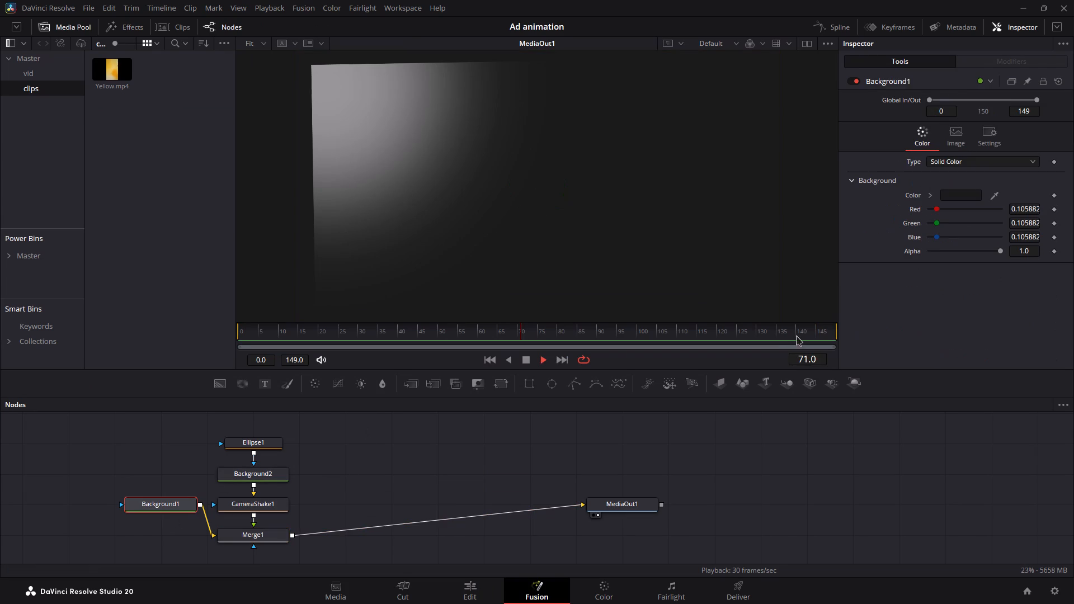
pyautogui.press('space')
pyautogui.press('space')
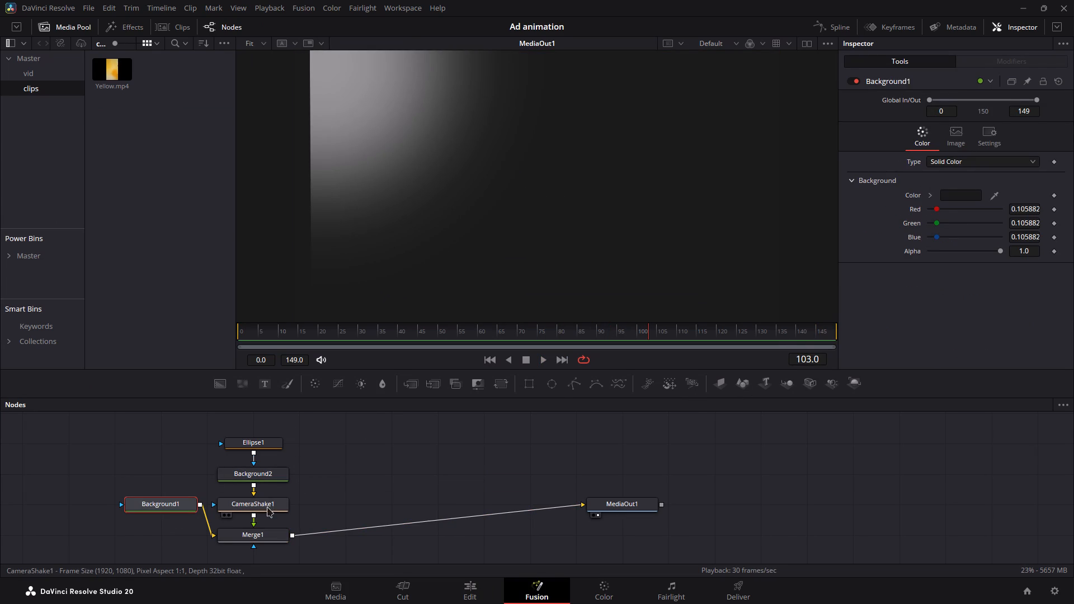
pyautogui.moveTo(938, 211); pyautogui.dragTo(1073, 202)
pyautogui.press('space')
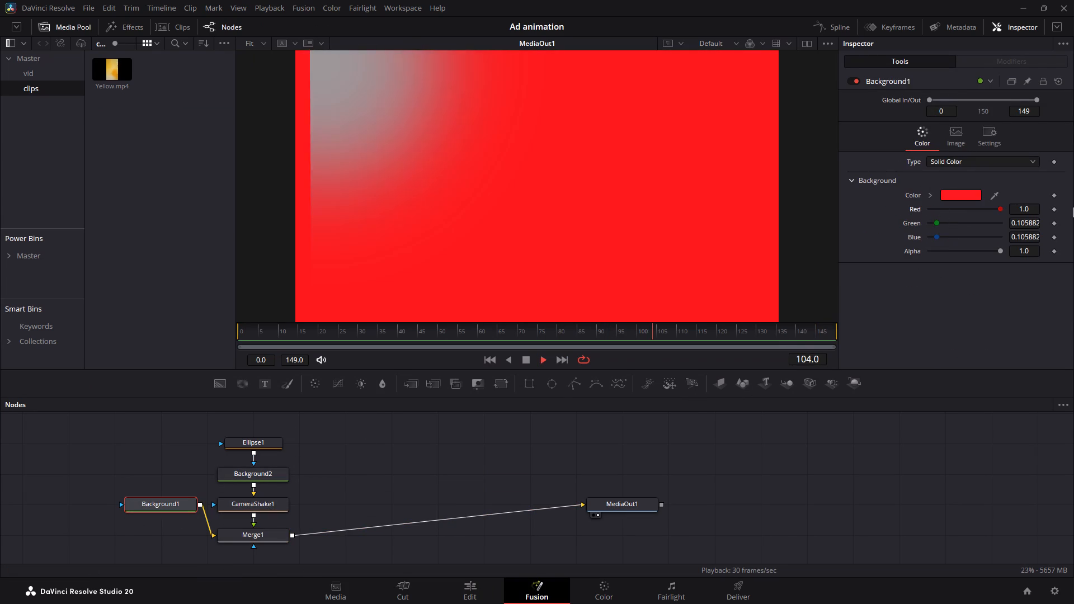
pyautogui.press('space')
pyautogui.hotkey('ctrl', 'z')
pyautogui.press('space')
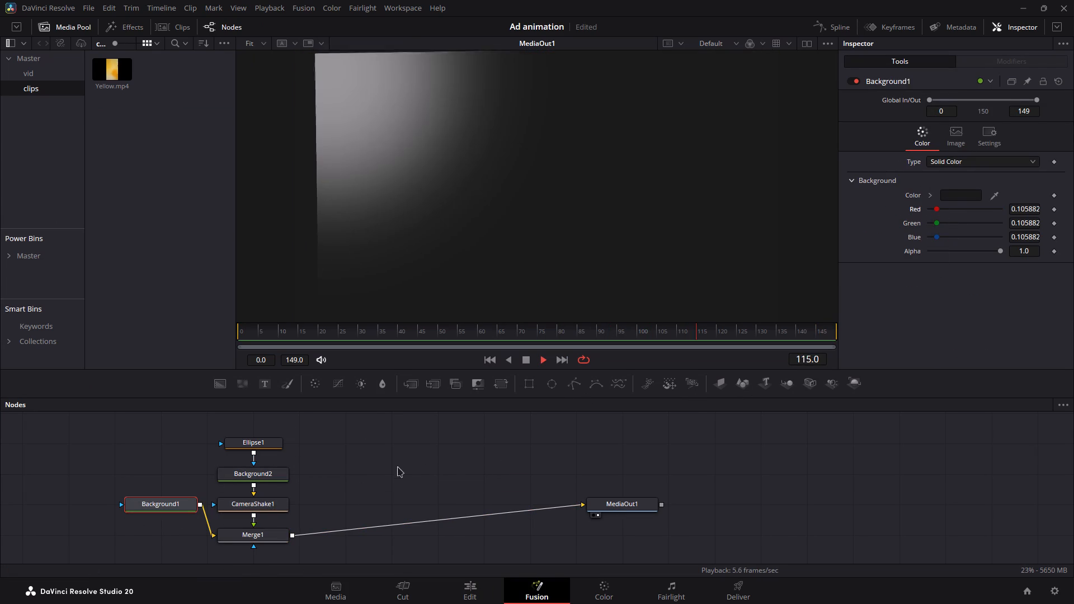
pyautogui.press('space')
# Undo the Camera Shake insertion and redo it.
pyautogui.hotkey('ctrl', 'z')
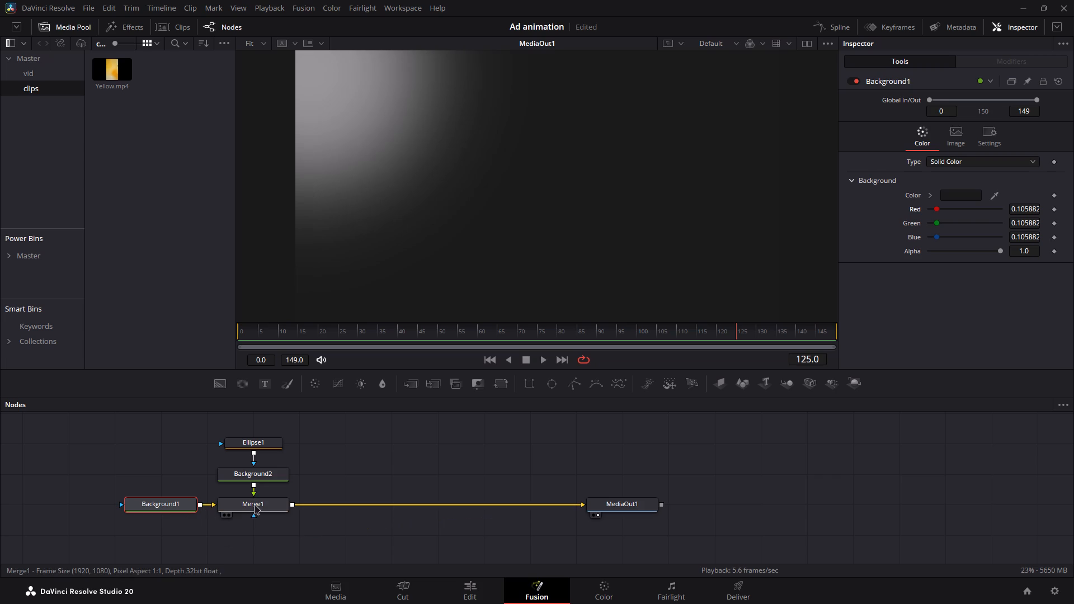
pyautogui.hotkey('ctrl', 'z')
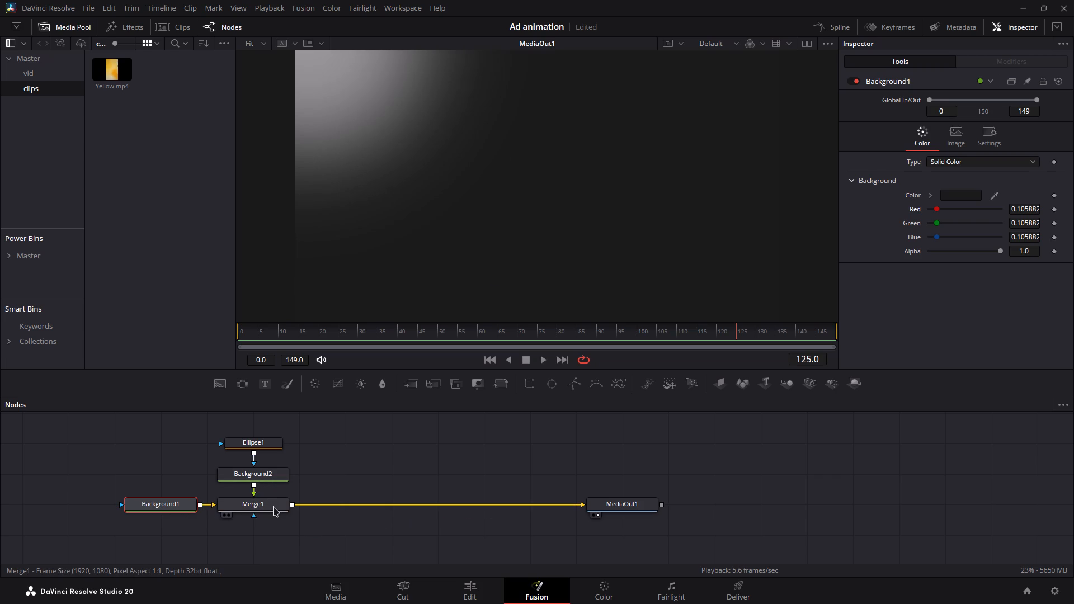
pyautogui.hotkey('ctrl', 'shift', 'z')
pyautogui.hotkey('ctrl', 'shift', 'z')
# Cut the CameraShake1 node and reinsert it between Ellipse1 and Background2, moving Background2 down to make room.
pyautogui.click(268, 502)
pyautogui.hotkey('ctrl', 'x')
pyautogui.moveTo(271, 476); pyautogui.dragTo(272, 502)
pyautogui.click(269, 447)
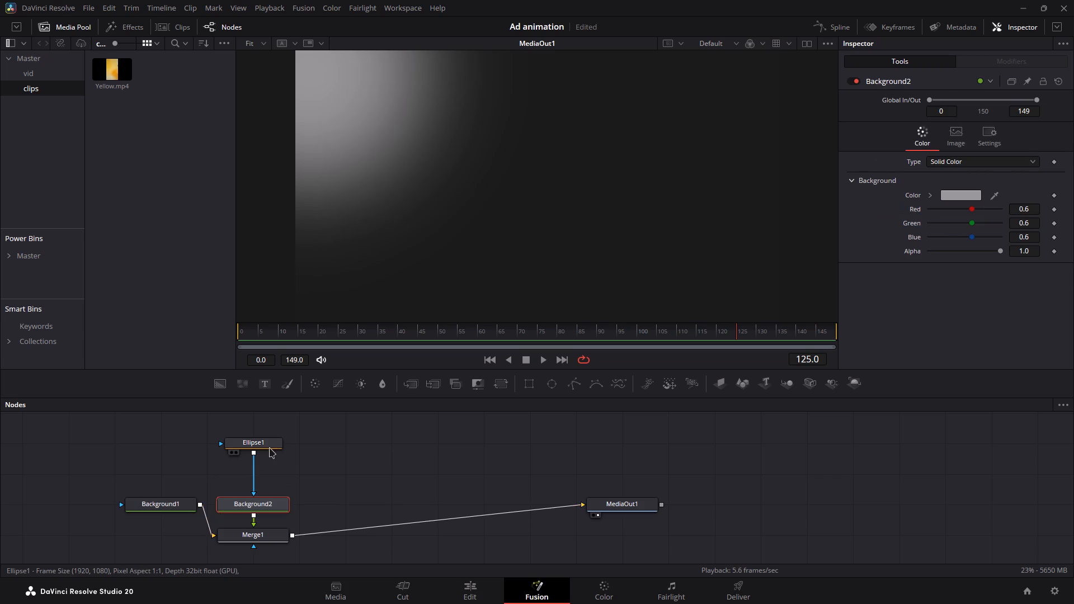
pyautogui.hotkey('ctrl', 'v')
pyautogui.moveTo(317, 335); pyautogui.dragTo(130, 348)
pyautogui.press('space')
pyautogui.press('space')
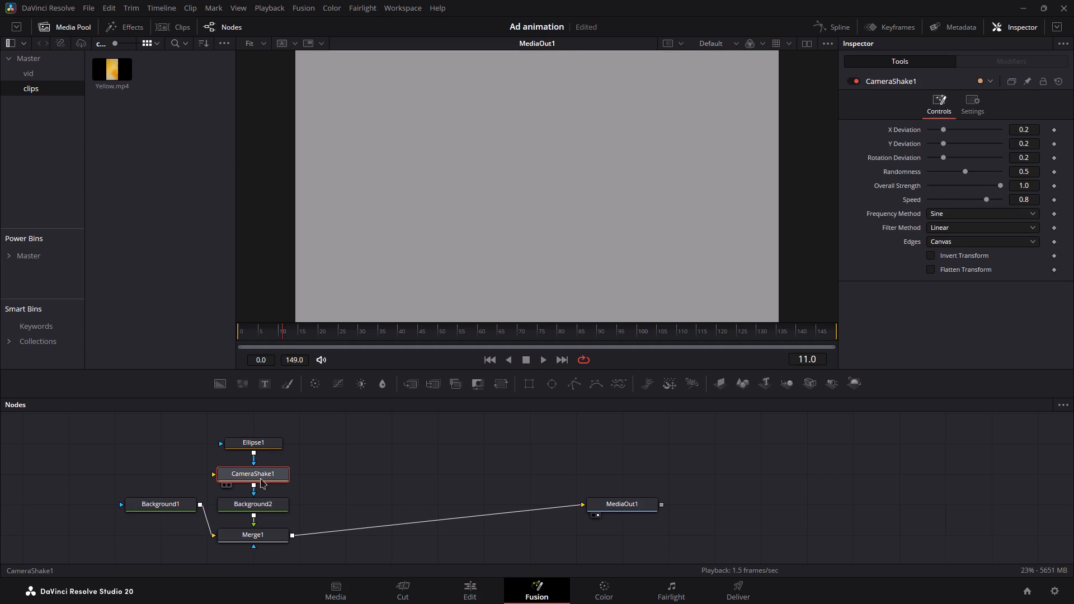
# Reconnect Ellipse1's output to CameraShake1's main image input, and play the animation.
pyautogui.moveTo(251, 459); pyautogui.dragTo(213, 475)
pyautogui.press('space')
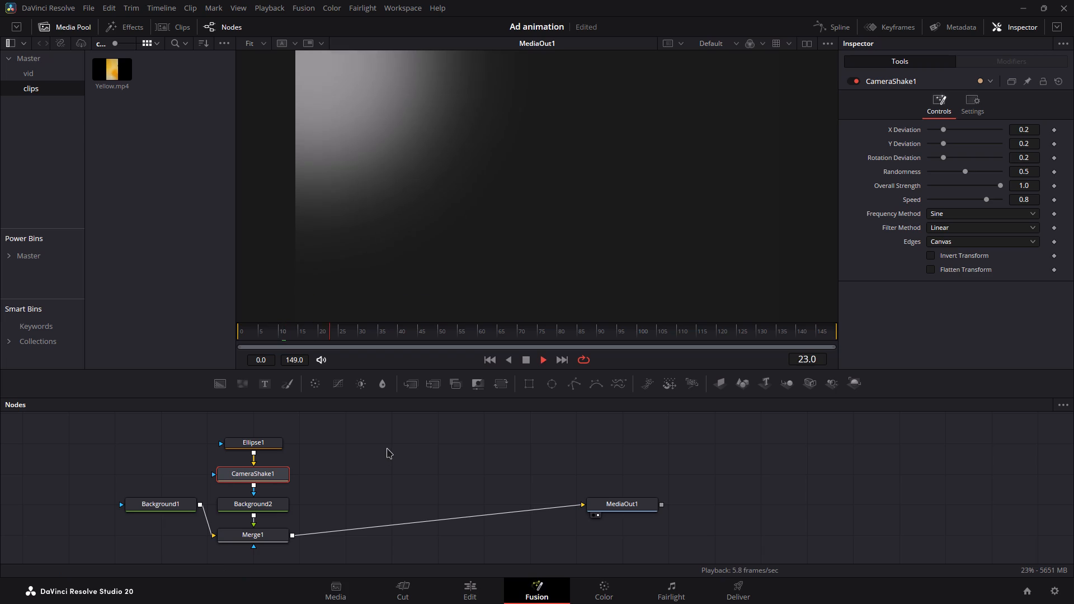
pyautogui.press('space')
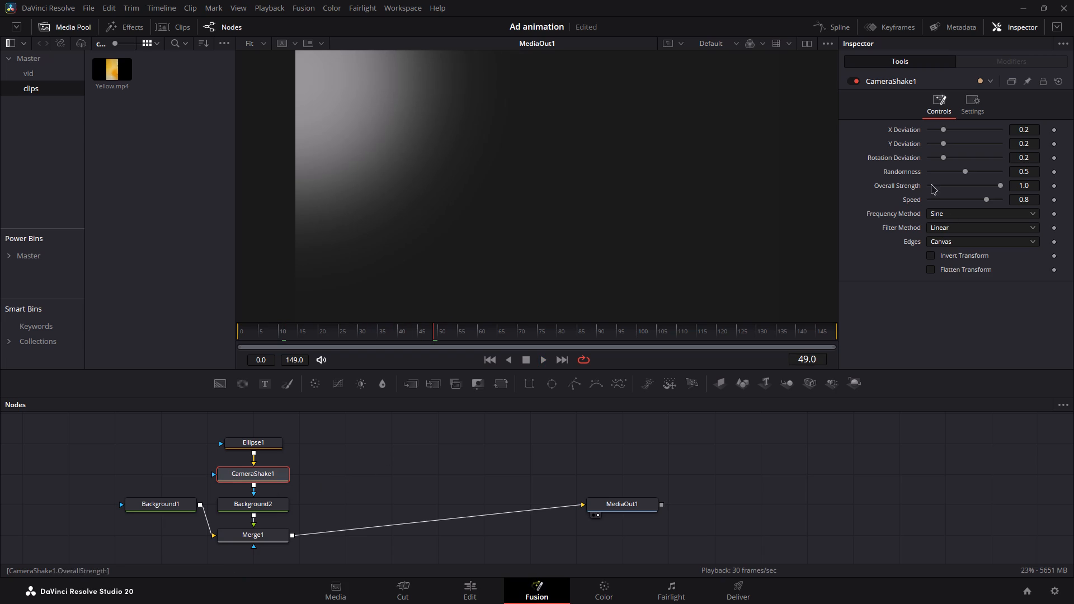
# Raise CameraShake1's X Deviation and Y Deviation to 1.0, and preview the motion.
pyautogui.moveTo(940, 144); pyautogui.dragTo(1073, 139)
pyautogui.moveTo(942, 128); pyautogui.dragTo(1073, 134)
pyautogui.press('space')
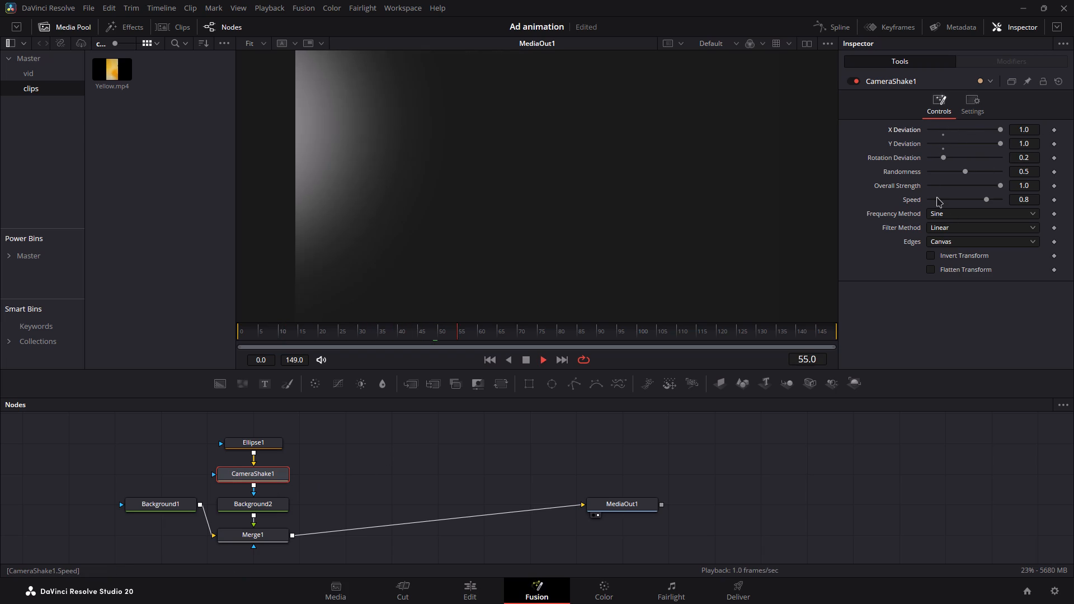
pyautogui.press('space')
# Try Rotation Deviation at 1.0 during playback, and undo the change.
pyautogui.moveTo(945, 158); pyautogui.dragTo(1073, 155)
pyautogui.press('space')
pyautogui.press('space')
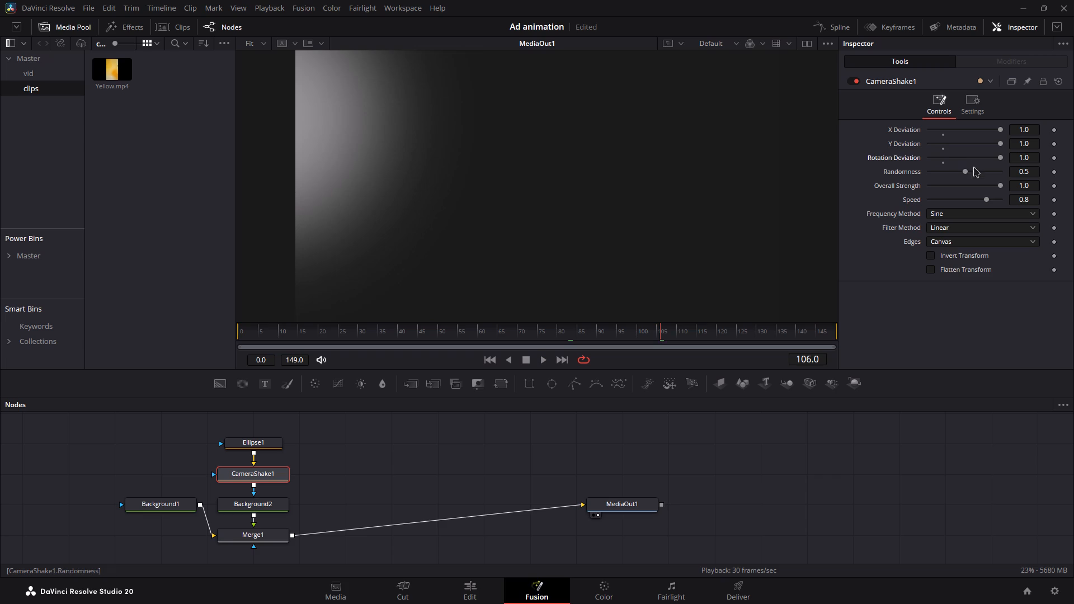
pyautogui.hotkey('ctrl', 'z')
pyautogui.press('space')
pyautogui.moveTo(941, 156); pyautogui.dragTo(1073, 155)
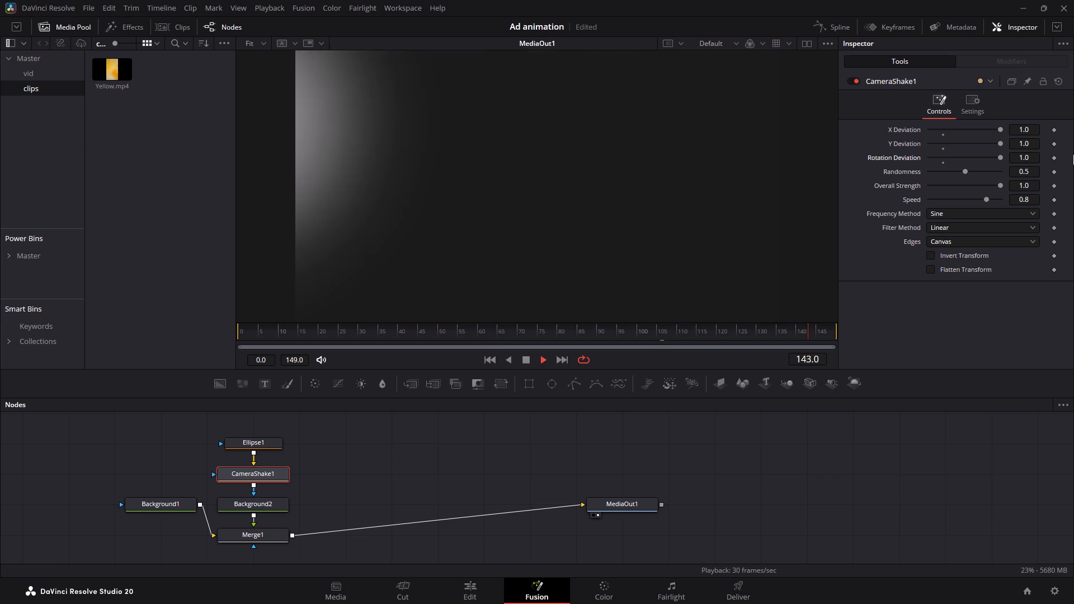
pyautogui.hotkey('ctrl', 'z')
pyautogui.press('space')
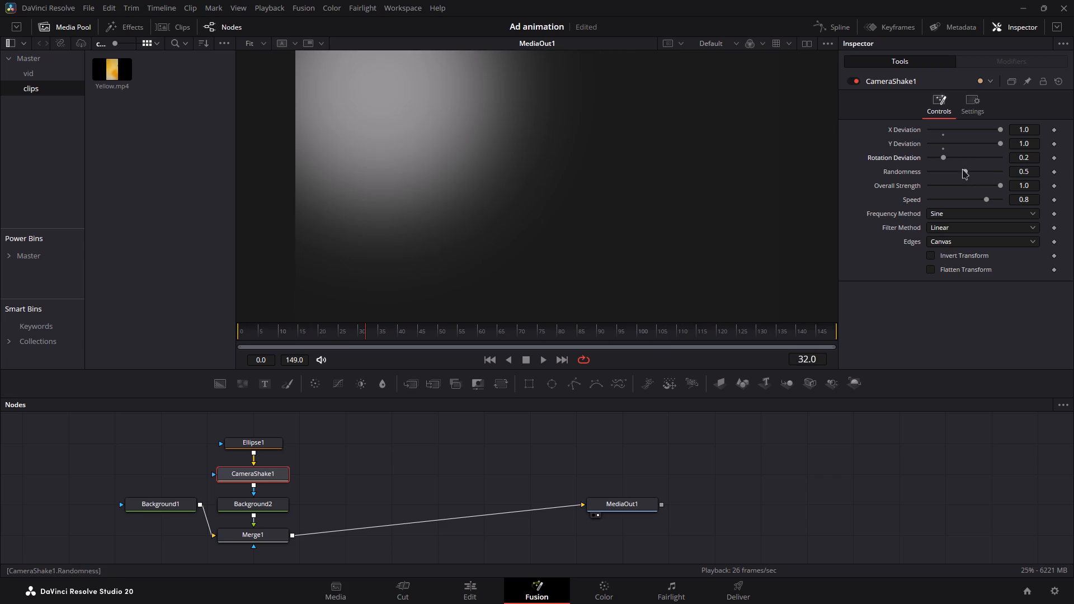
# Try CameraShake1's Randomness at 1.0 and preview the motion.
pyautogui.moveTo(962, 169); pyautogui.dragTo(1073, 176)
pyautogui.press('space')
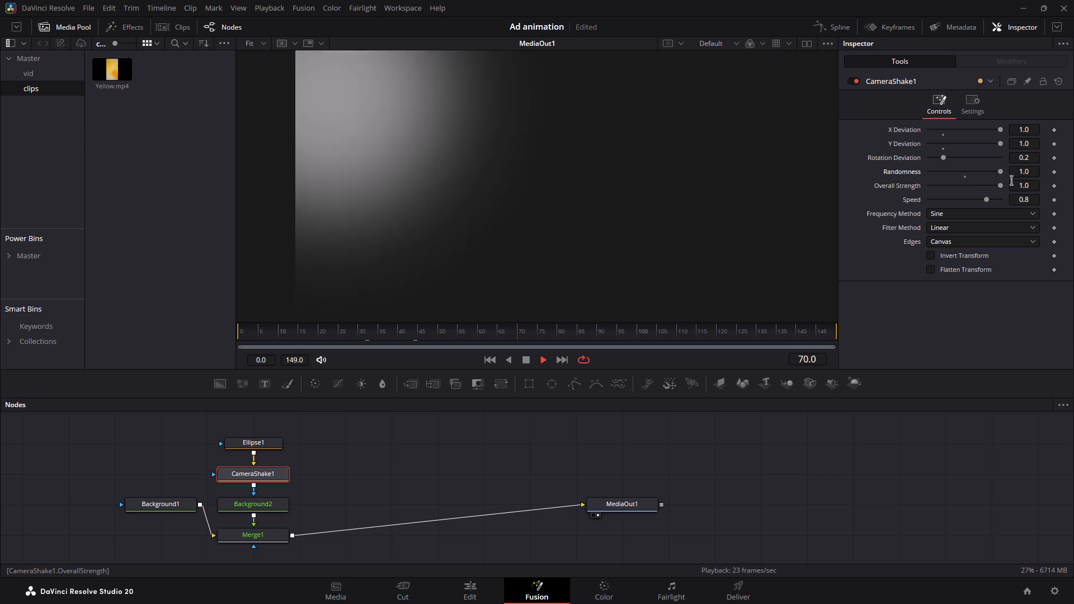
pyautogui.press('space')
# Set CameraShake1's Randomness to 0.0 and play the animation.
pyautogui.moveTo(999, 171); pyautogui.dragTo(502, 195)
pyautogui.press('space')
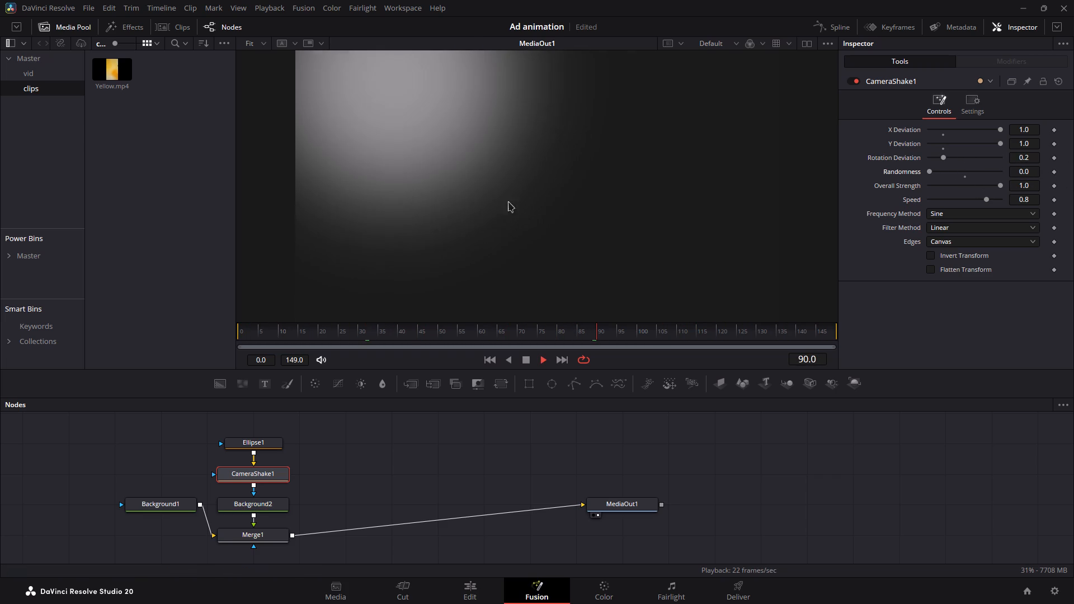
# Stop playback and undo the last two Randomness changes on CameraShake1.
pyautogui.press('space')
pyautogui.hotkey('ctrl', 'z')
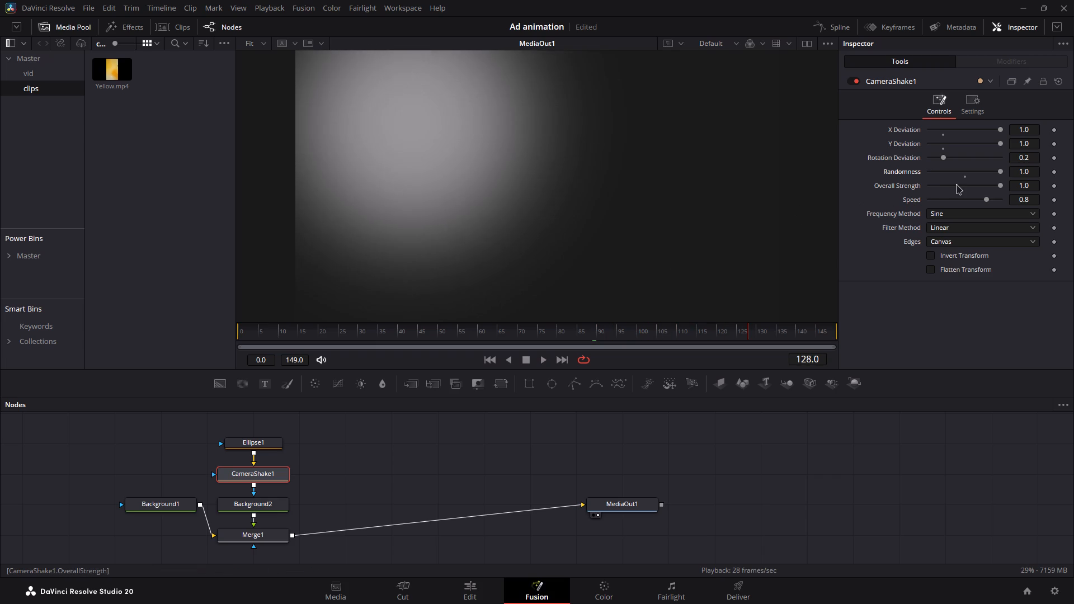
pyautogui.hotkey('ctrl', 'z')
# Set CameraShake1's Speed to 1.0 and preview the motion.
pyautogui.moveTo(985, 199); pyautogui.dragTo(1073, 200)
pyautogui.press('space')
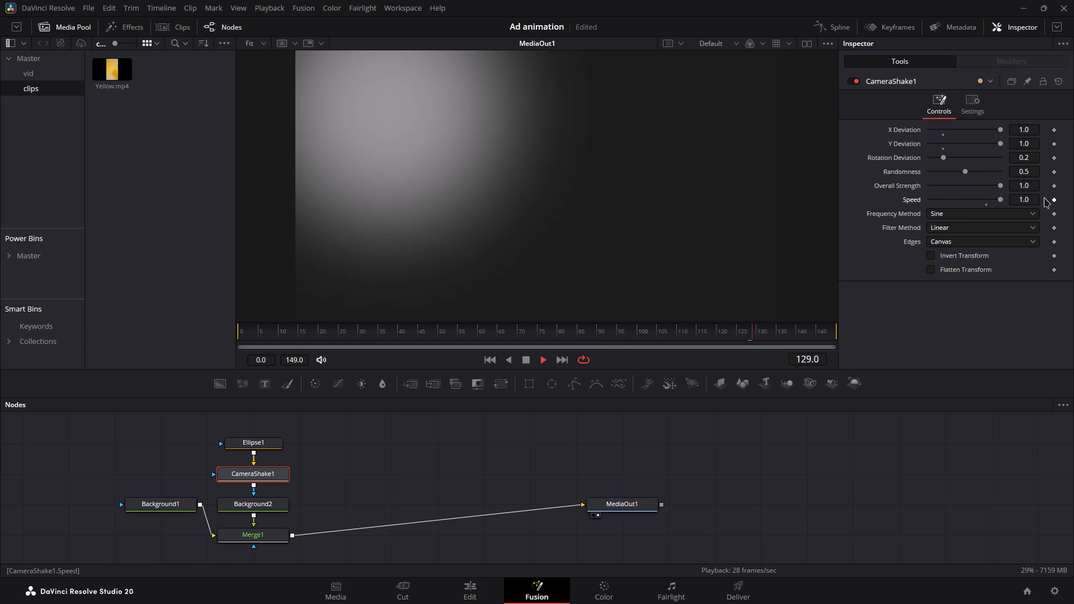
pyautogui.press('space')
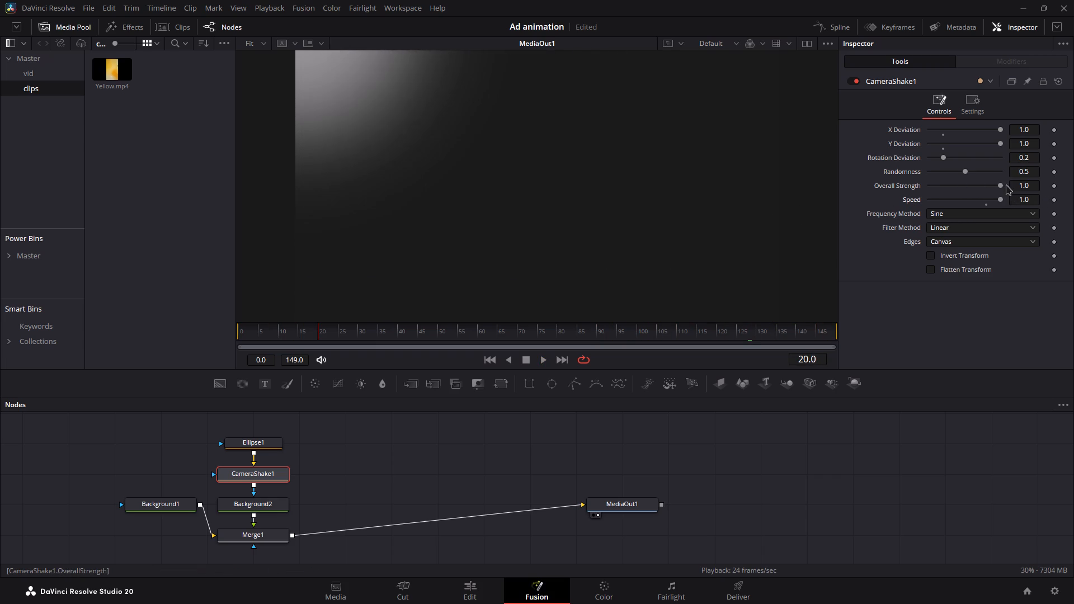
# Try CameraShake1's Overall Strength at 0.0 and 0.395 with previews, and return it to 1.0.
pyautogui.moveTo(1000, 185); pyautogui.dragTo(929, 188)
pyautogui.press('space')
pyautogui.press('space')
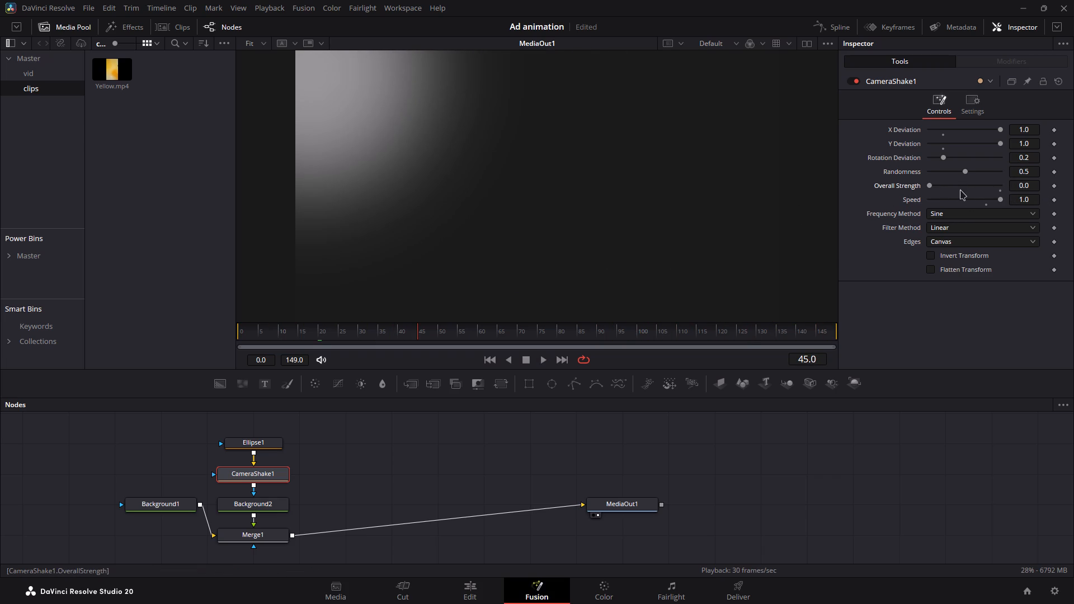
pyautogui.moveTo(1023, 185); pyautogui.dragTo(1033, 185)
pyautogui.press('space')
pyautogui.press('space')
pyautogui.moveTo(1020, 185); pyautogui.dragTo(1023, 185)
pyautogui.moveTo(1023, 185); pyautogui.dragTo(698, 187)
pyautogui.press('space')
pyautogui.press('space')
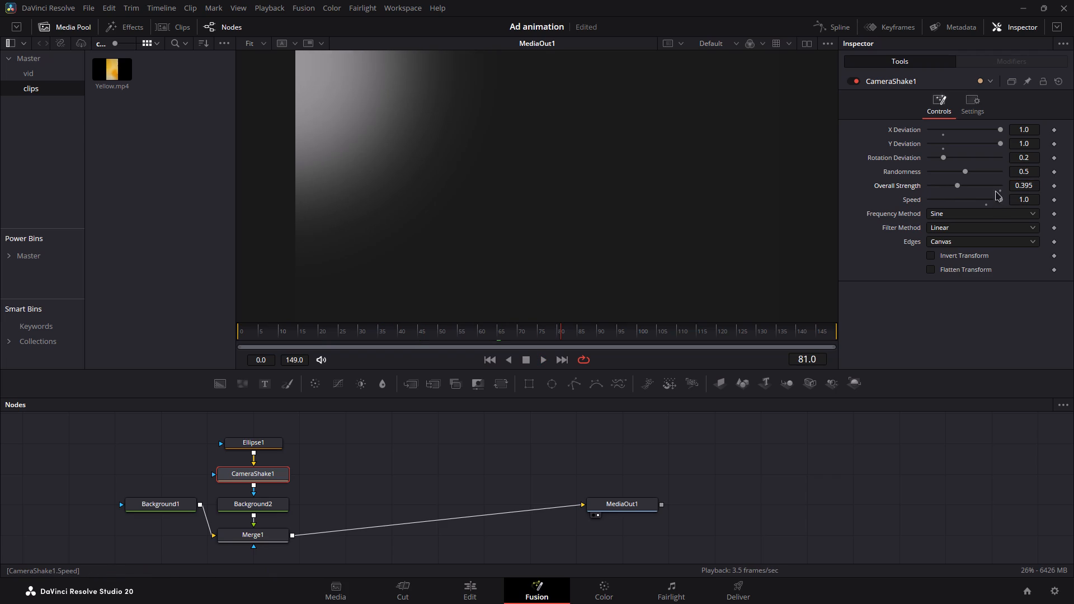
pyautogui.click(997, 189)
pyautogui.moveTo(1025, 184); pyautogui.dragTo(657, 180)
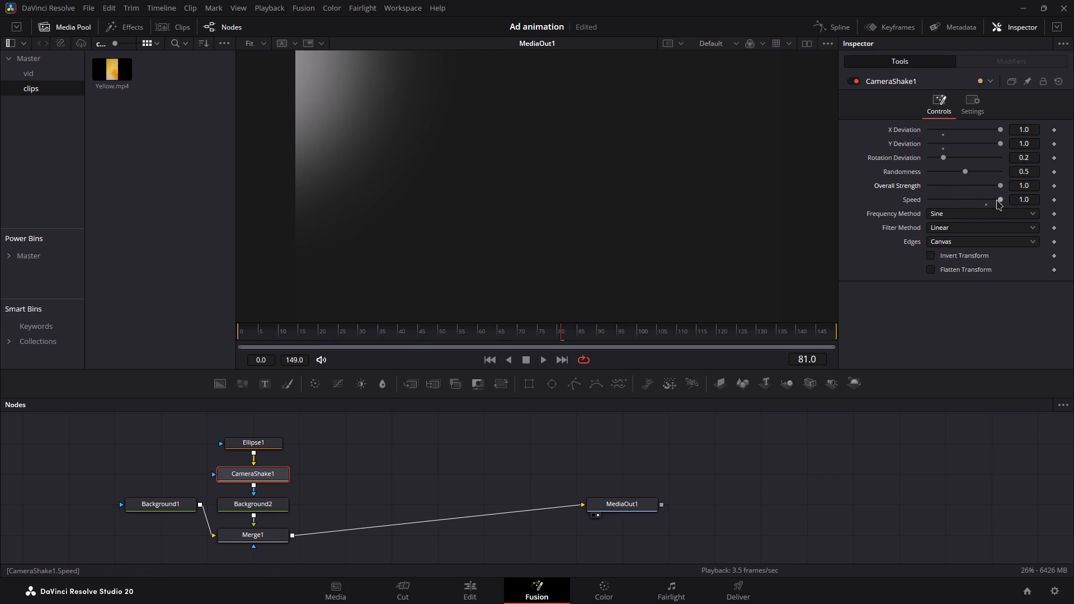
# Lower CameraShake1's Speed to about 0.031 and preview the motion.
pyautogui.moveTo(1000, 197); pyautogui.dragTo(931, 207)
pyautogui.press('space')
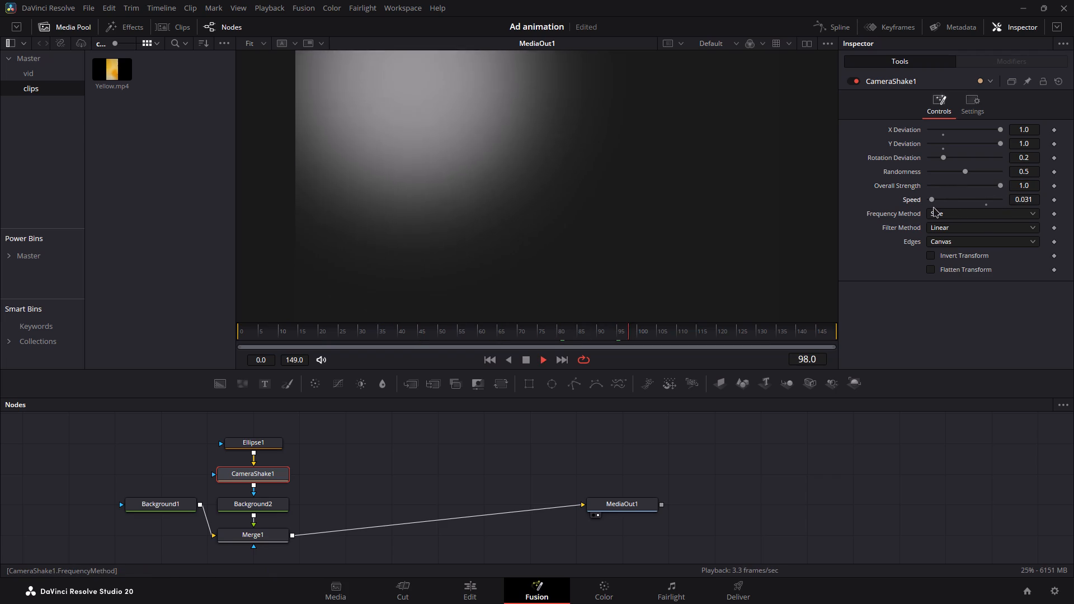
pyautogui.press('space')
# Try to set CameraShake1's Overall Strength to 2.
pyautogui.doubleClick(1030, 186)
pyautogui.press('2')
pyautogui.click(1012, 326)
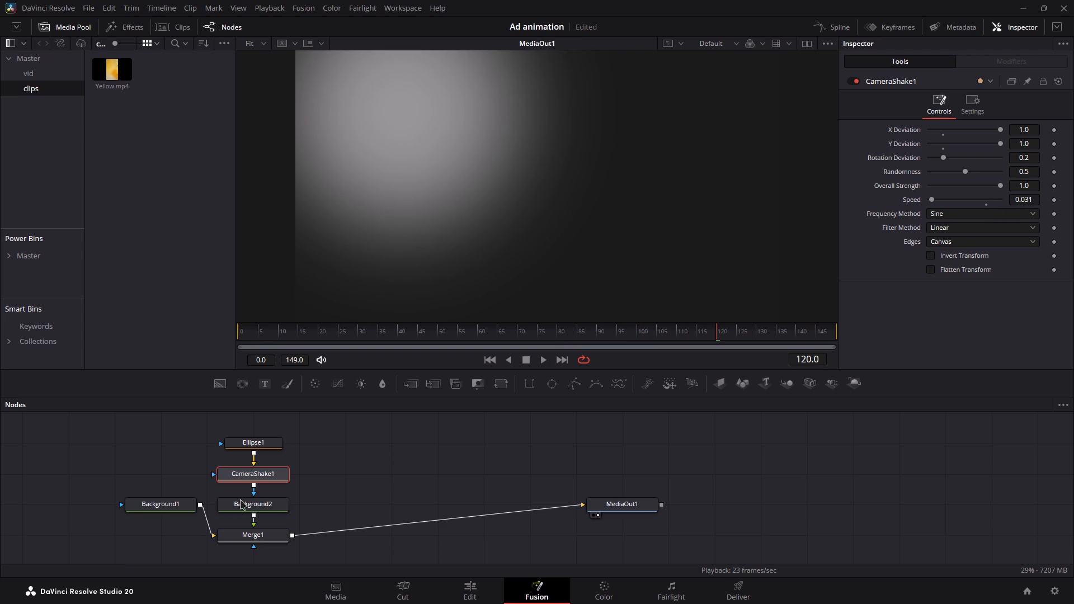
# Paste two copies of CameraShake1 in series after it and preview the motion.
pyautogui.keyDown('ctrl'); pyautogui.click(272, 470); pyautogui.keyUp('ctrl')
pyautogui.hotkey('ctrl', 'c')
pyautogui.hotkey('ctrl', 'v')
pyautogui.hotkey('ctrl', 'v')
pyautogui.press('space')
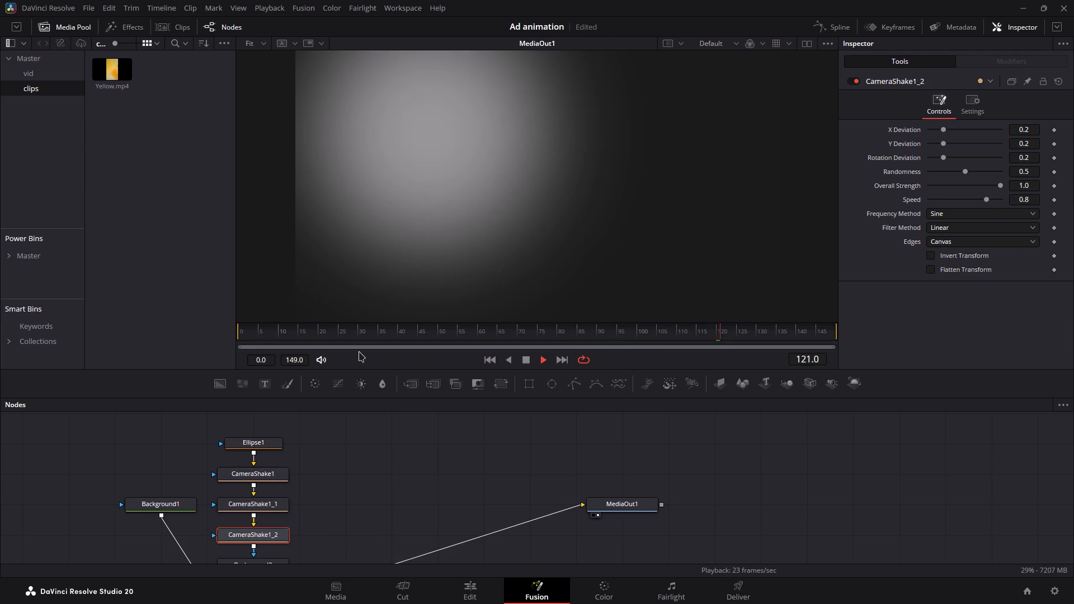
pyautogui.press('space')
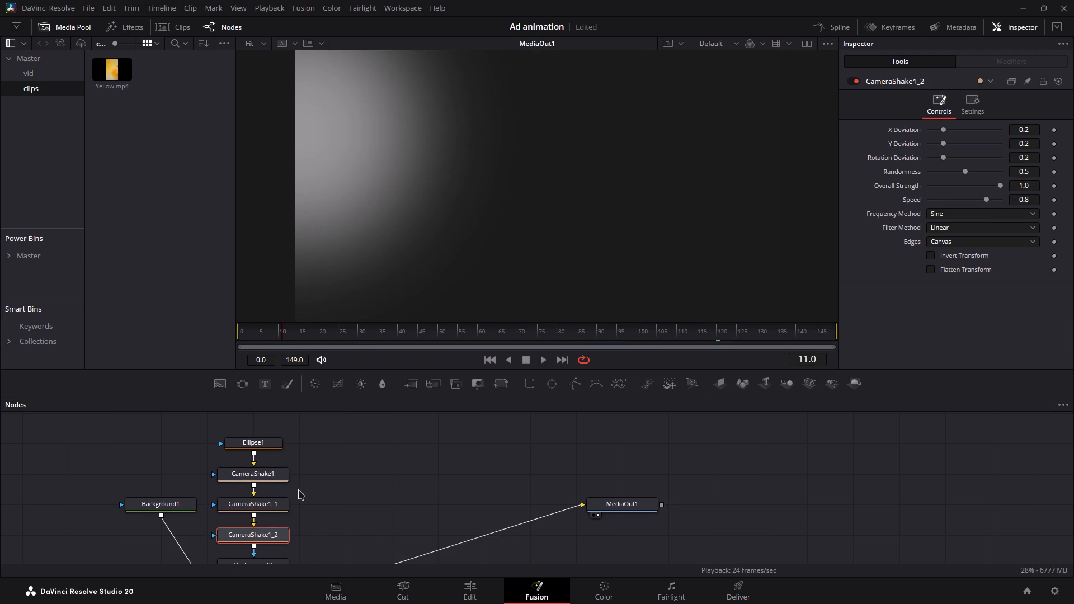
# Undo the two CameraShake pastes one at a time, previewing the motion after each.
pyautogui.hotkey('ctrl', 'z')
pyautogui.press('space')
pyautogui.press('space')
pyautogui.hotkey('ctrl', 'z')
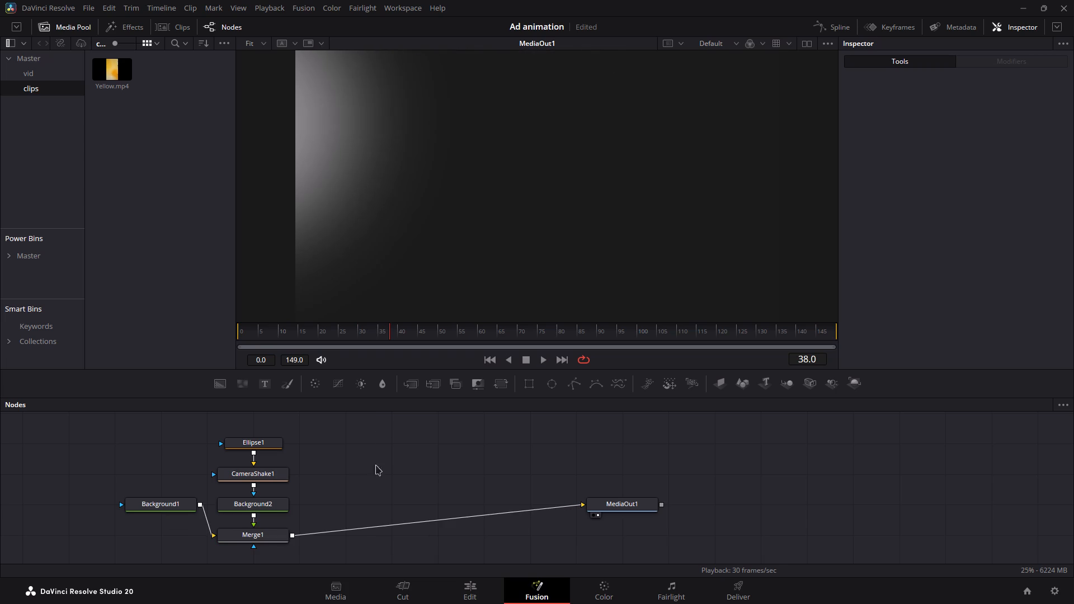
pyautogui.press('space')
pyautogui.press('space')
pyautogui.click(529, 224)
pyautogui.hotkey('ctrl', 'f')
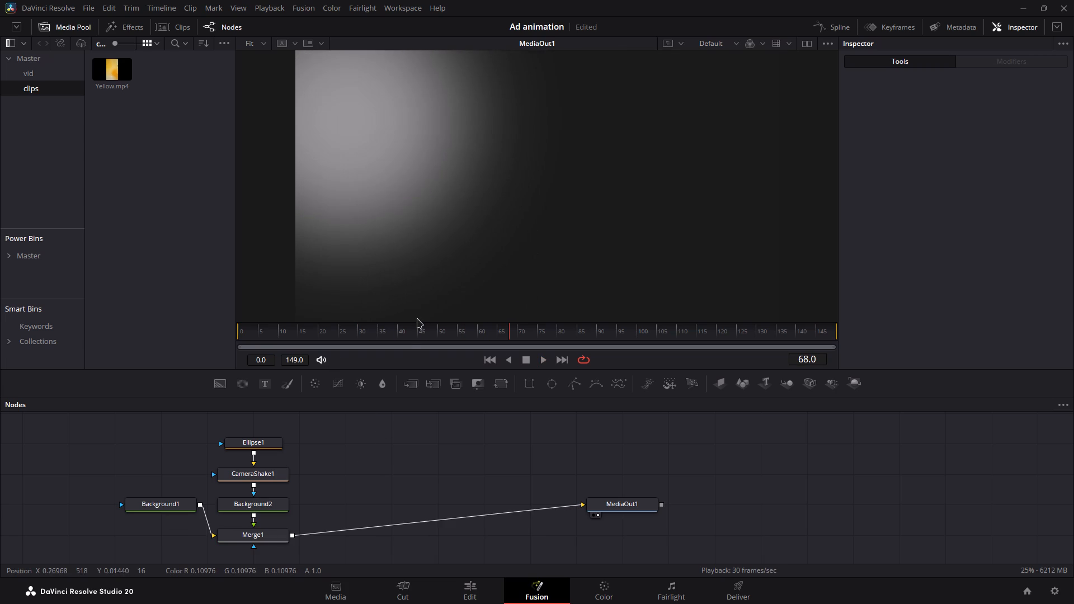
# Delete the CameraShake1 node between Ellipse1 and Background2.
pyautogui.click(277, 475)
pyautogui.hotkey('alt', 'd')
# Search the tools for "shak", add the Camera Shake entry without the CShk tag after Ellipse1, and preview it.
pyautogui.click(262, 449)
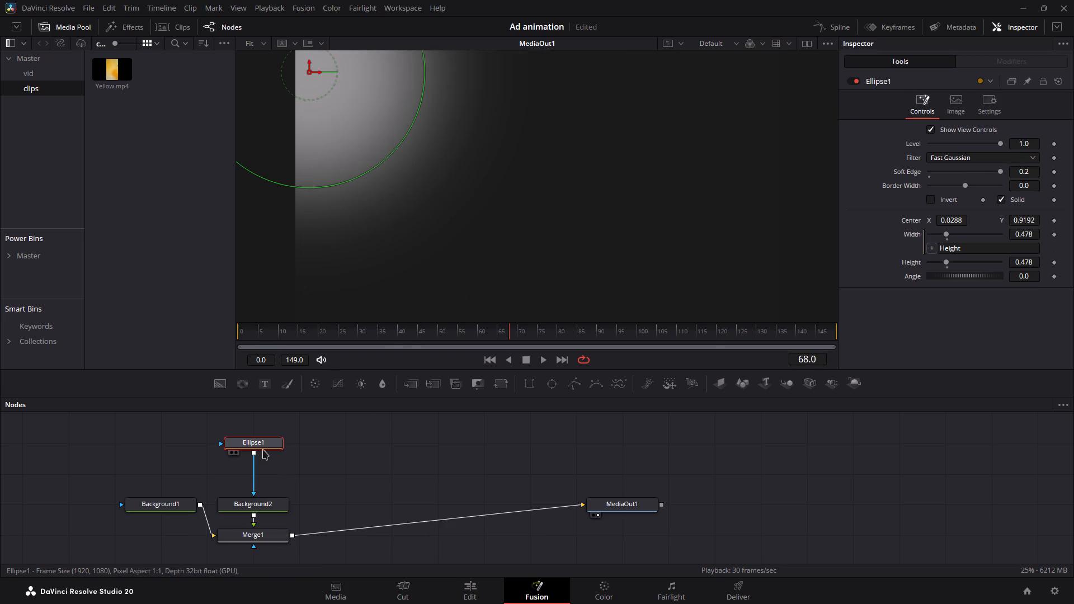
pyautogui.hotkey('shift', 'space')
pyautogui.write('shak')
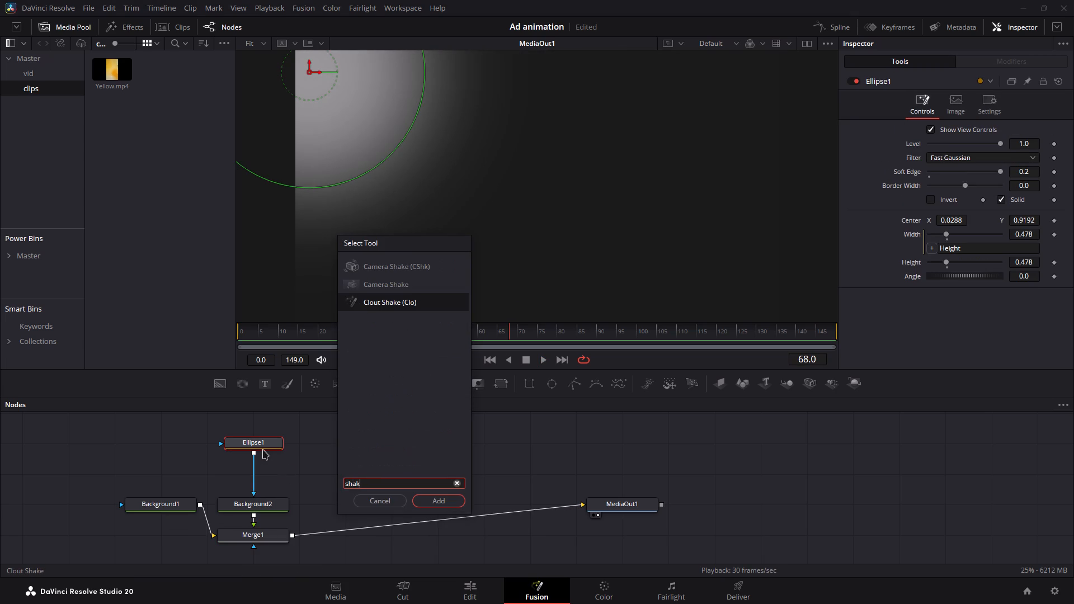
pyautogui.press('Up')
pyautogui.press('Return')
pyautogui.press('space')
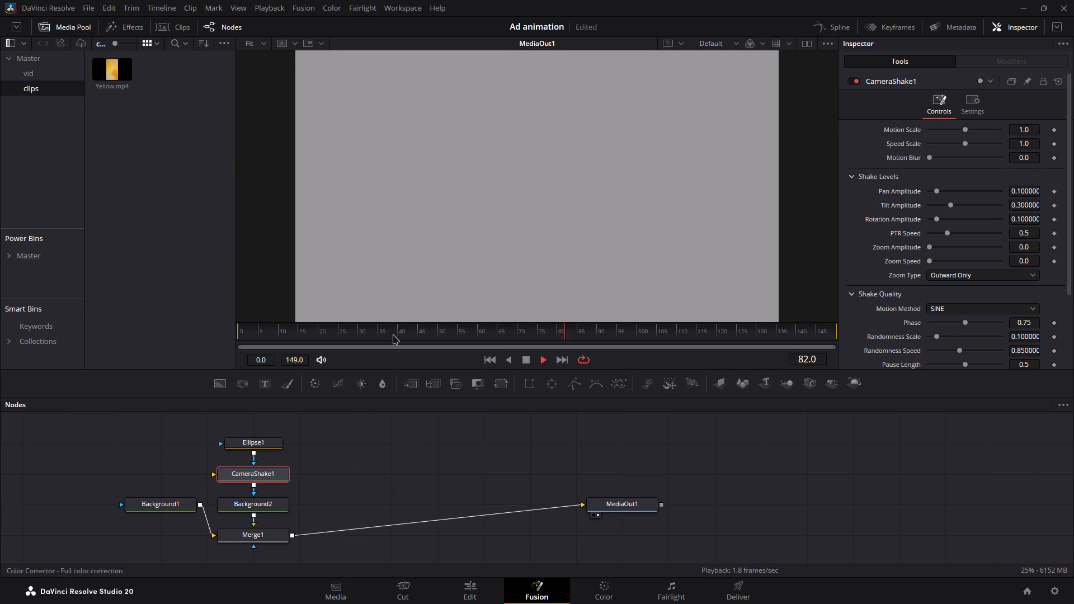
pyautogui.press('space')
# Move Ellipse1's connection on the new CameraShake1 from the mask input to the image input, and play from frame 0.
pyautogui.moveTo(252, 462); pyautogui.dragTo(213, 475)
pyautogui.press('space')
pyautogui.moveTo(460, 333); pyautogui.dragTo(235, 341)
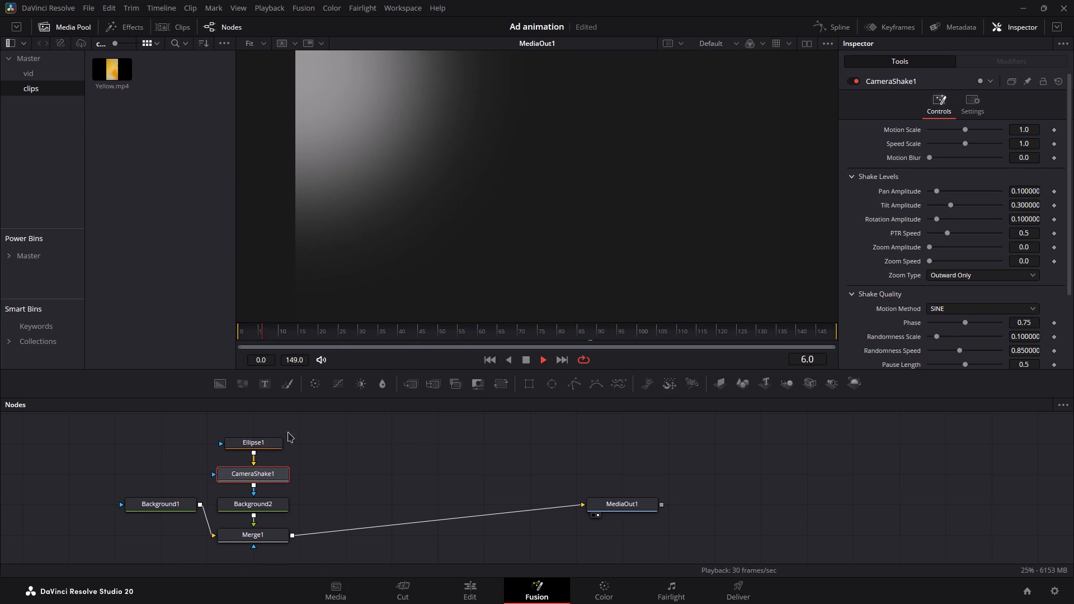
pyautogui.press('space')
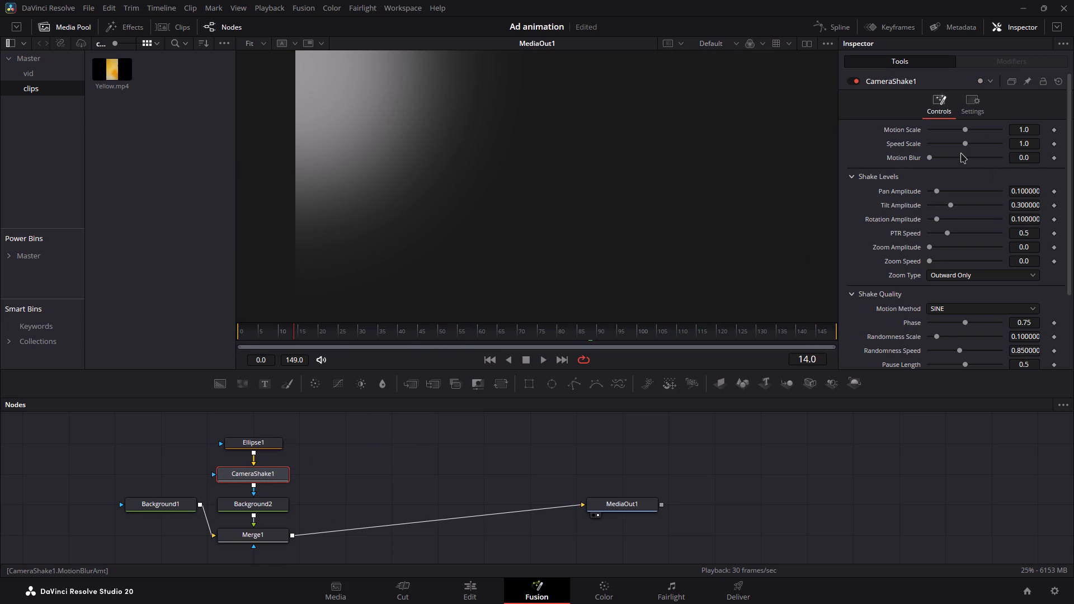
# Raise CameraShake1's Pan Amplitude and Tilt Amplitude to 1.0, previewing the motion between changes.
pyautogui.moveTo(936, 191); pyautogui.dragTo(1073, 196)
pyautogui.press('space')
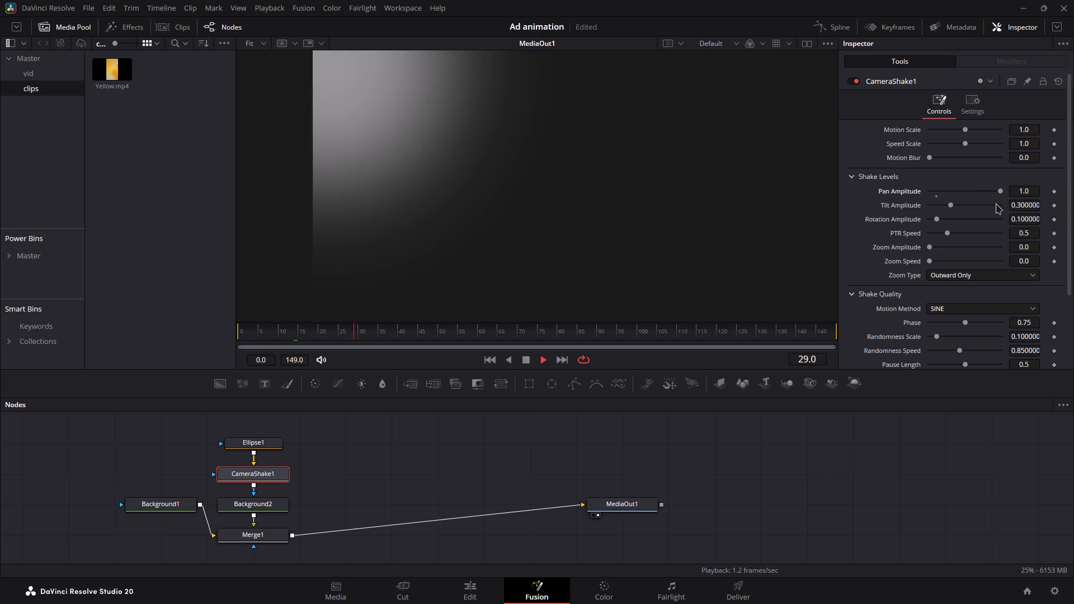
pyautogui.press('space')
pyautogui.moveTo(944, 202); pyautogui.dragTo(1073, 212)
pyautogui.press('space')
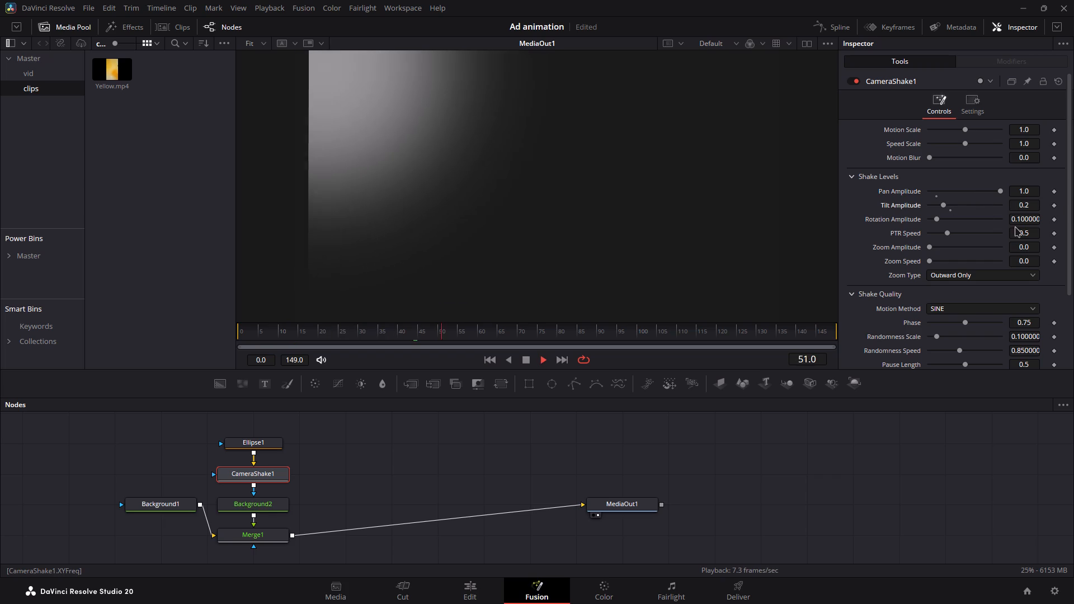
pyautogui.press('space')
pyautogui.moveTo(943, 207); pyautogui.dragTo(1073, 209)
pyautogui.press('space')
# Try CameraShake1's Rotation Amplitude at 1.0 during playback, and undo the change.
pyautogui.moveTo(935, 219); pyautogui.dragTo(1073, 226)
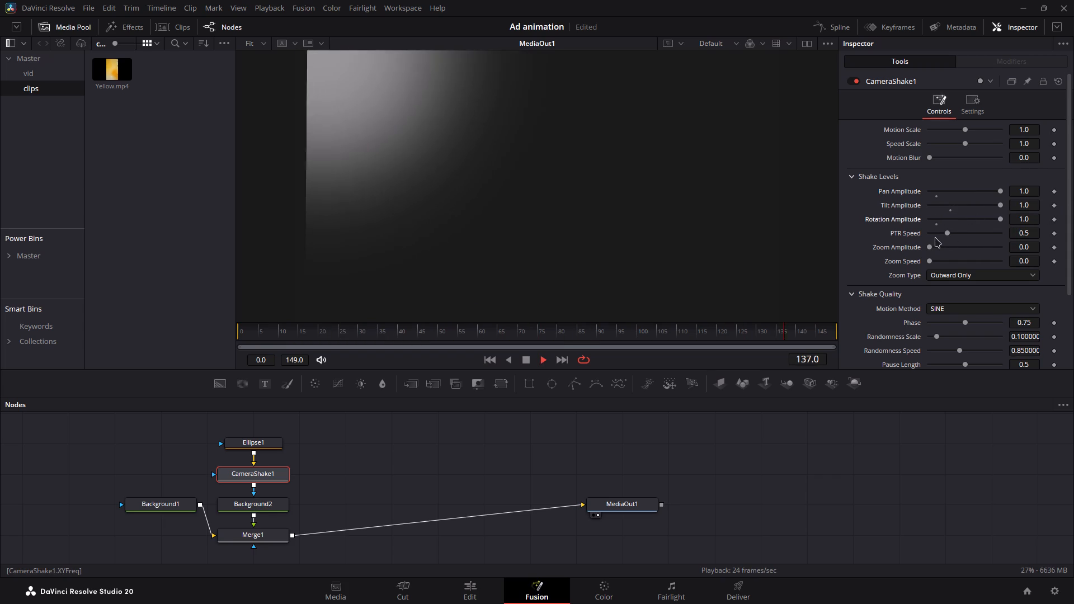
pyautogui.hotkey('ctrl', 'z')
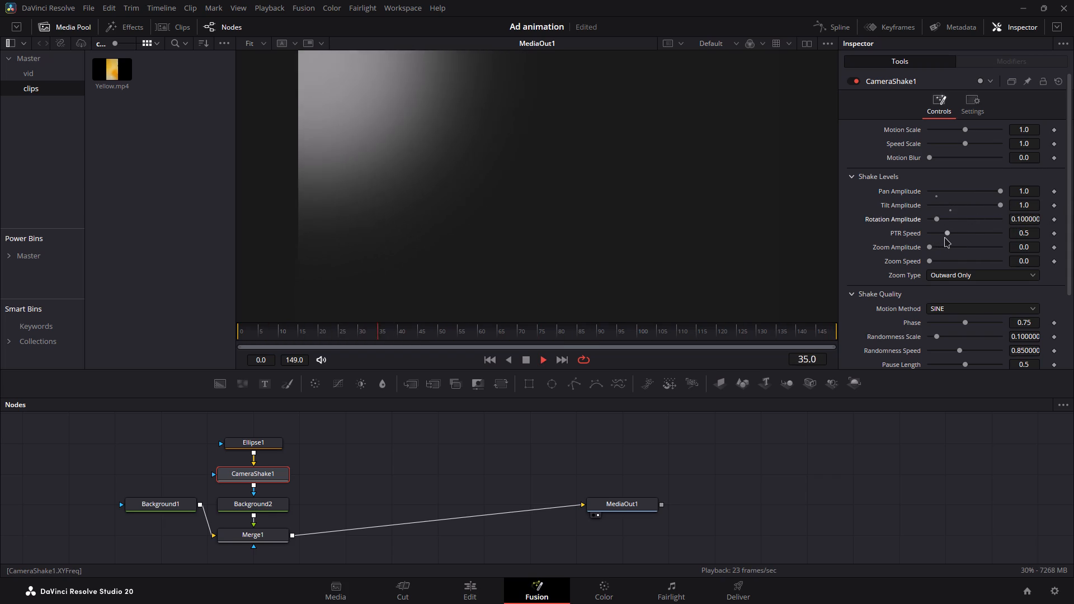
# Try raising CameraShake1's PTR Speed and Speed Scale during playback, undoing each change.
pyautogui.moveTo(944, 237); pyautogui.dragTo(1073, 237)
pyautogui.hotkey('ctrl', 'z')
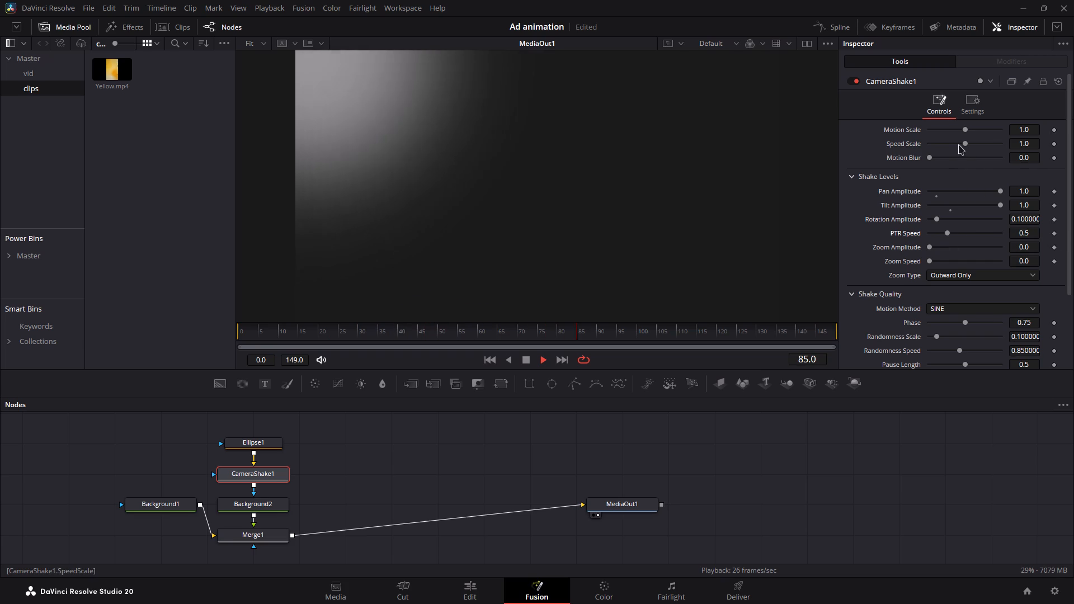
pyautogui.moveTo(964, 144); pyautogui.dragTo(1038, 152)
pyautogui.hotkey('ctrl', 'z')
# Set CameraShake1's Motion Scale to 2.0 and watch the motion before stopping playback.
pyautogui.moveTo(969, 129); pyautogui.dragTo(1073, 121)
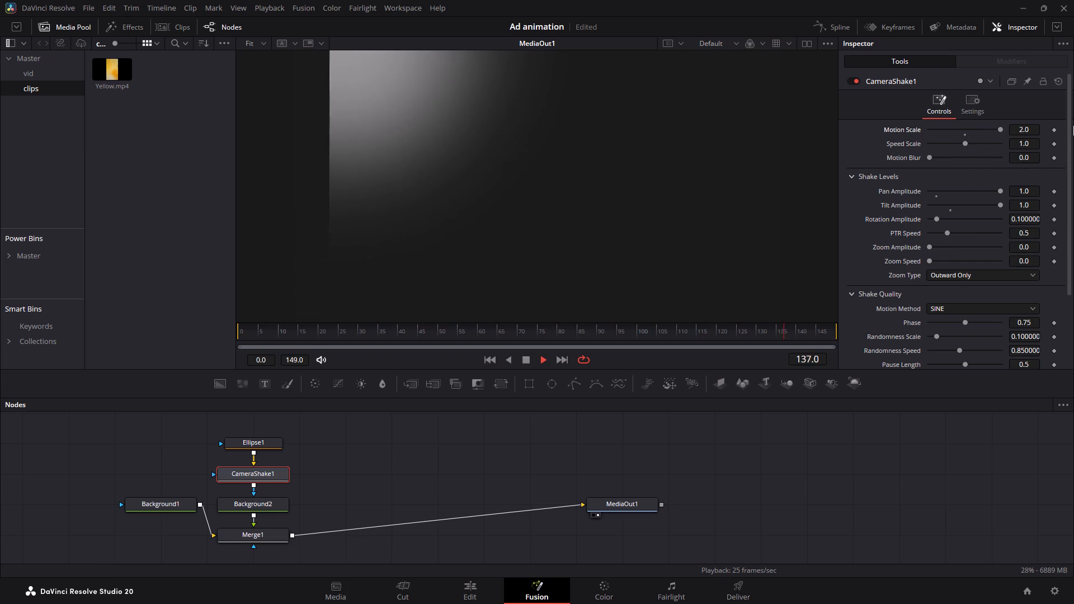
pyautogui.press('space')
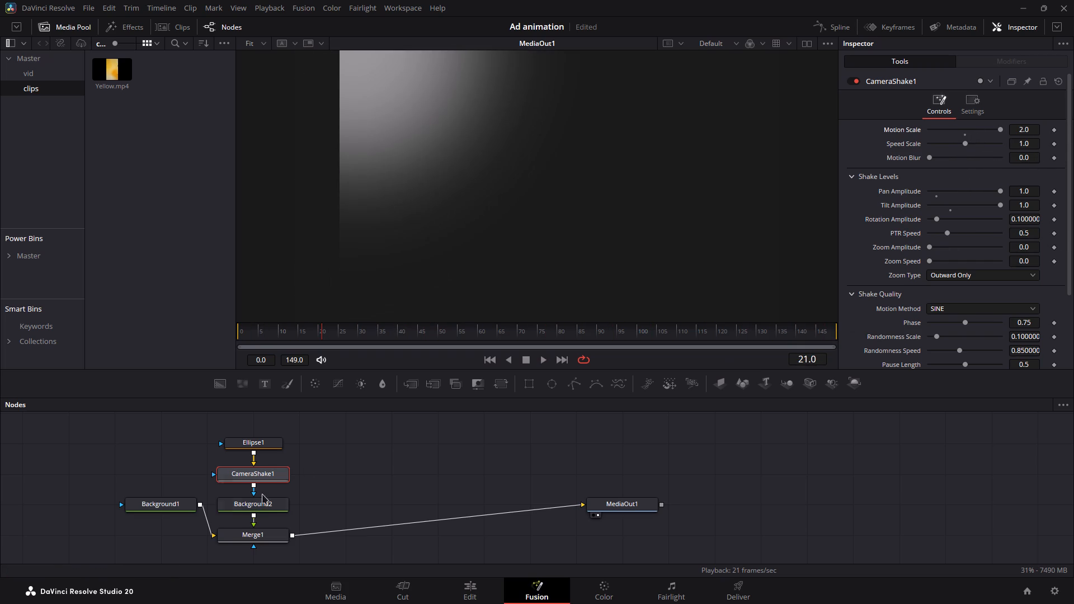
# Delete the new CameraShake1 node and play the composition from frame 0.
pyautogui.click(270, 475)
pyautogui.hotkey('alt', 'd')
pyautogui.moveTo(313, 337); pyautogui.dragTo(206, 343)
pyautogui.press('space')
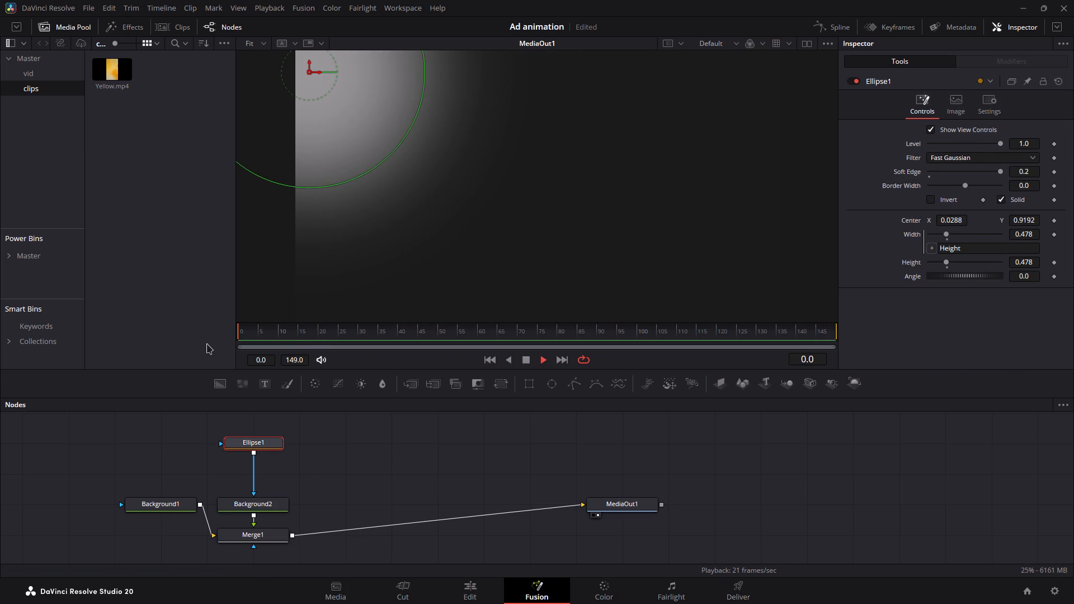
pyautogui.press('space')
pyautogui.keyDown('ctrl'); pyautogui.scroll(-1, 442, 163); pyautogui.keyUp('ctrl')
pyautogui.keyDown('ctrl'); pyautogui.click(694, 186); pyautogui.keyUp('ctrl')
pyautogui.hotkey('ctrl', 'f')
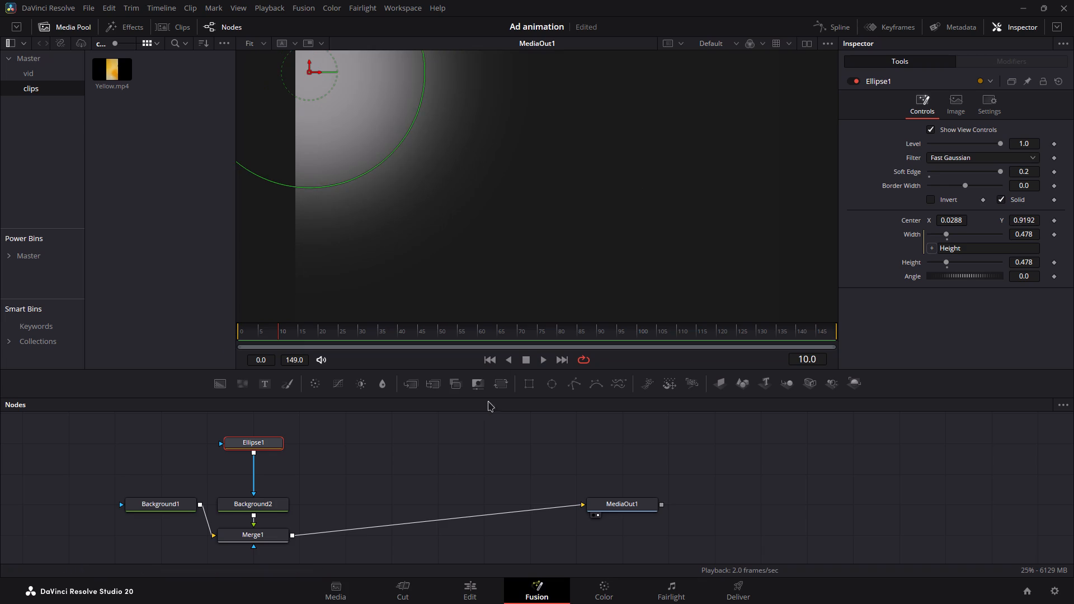
# Move Background2 up directly below Ellipse1 and insert a Duplicate node between Background2 and Merge1.
pyautogui.moveTo(268, 504); pyautogui.dragTo(271, 476)
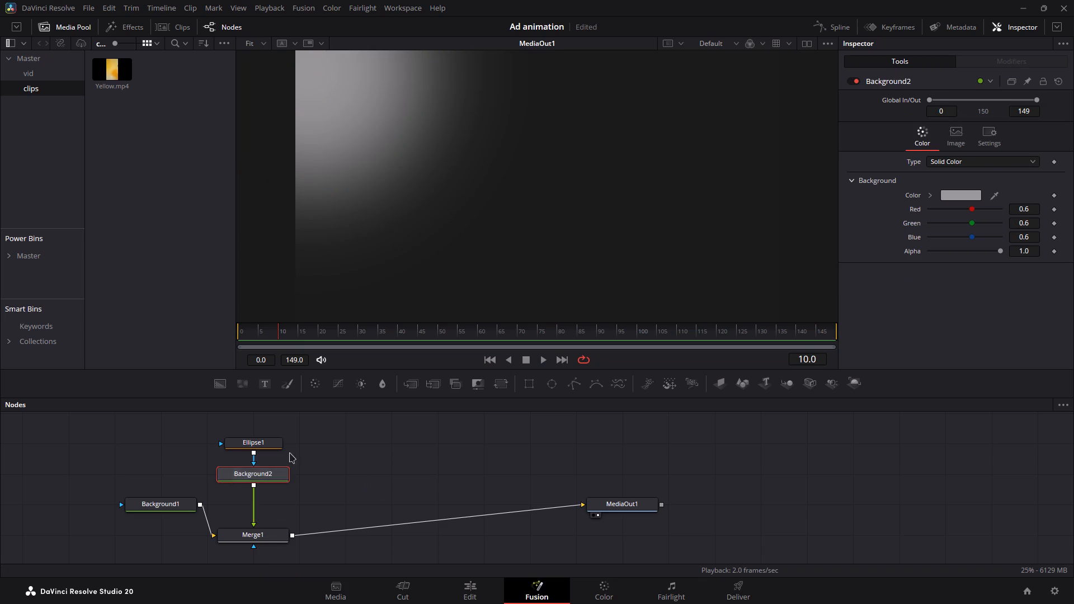
pyautogui.moveTo(322, 426); pyautogui.dragTo(262, 535)
pyautogui.click(319, 484)
pyautogui.click(281, 469)
pyautogui.press('space')
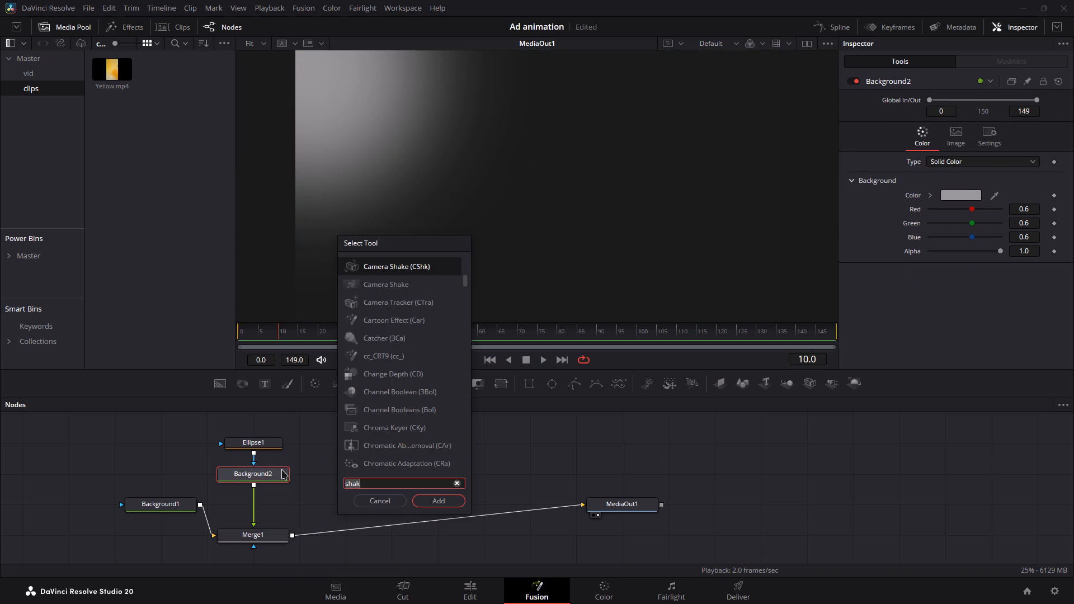
pyautogui.write('dup')
pyautogui.press('Return')
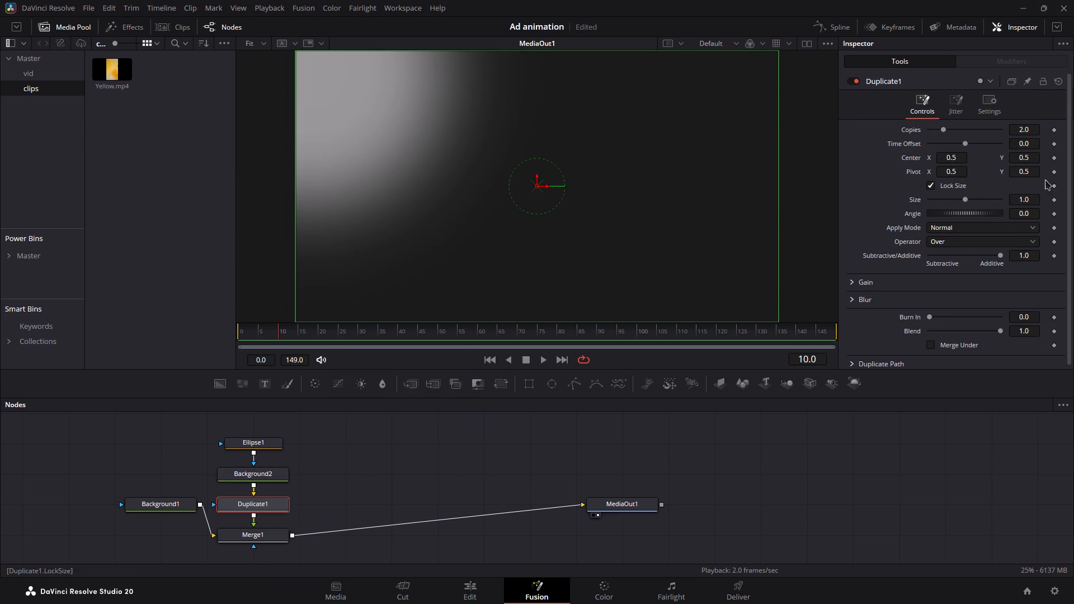
# Offset Duplicate1's copies horizontally by setting its Center X to about 0.785.
pyautogui.moveTo(951, 154); pyautogui.dragTo(830, 174)
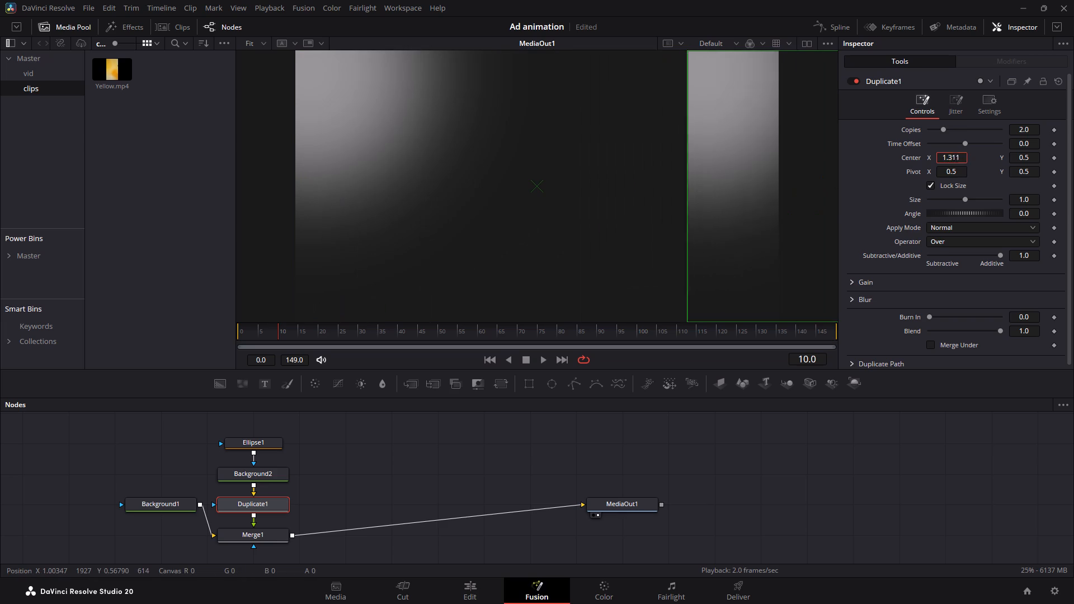
pyautogui.moveTo(830, 174); pyautogui.dragTo(736, 179)
pyautogui.doubleClick(733, 448)
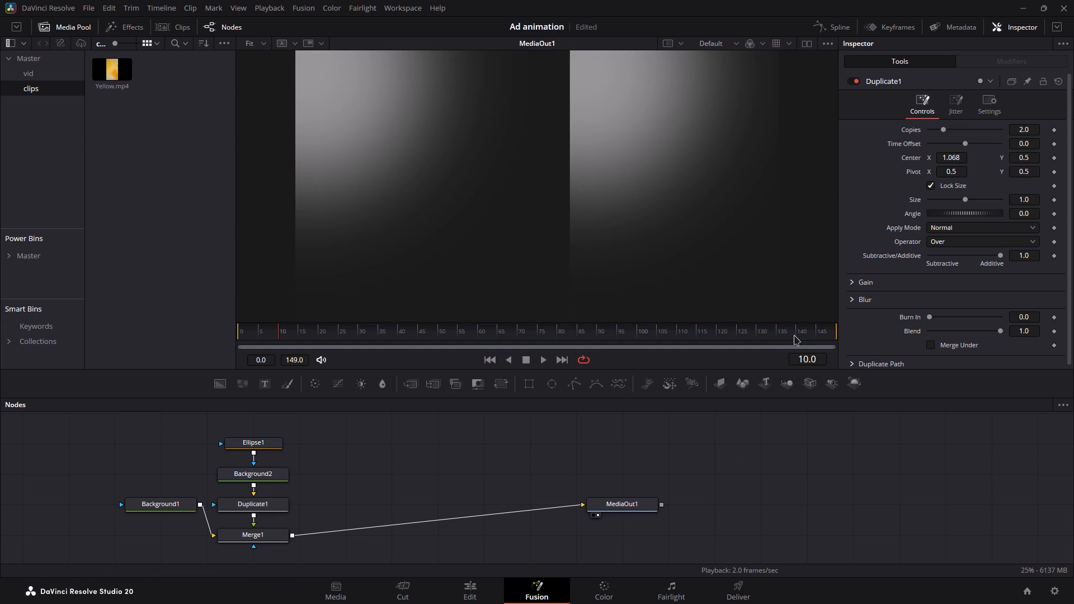
pyautogui.moveTo(955, 157); pyautogui.dragTo(797, 170)
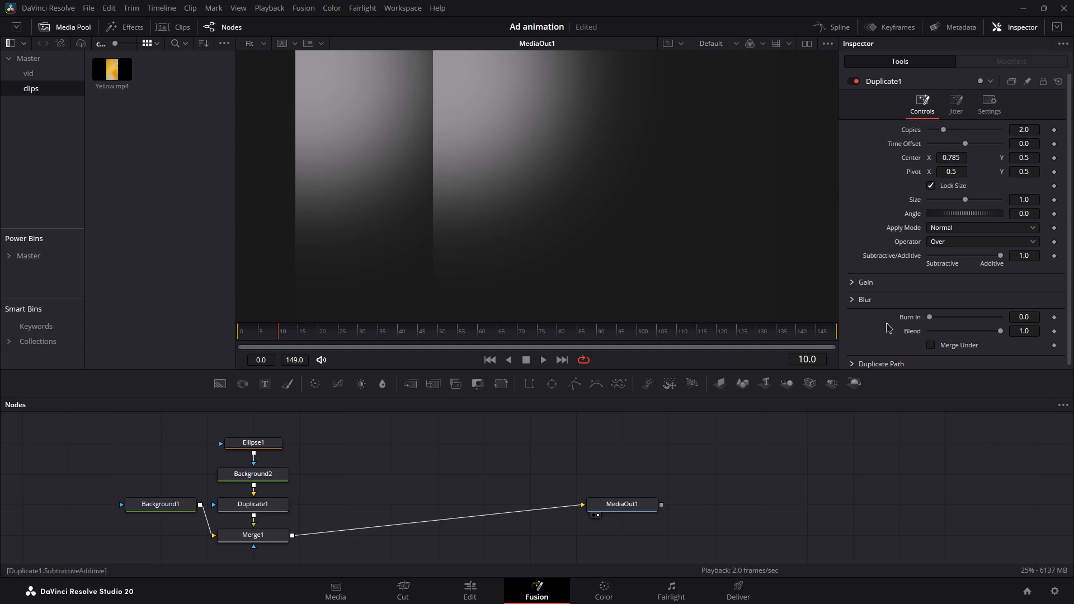
# Raise Duplicate1's Copies to about 5.35.
pyautogui.click(264, 478)
pyautogui.click(271, 501)
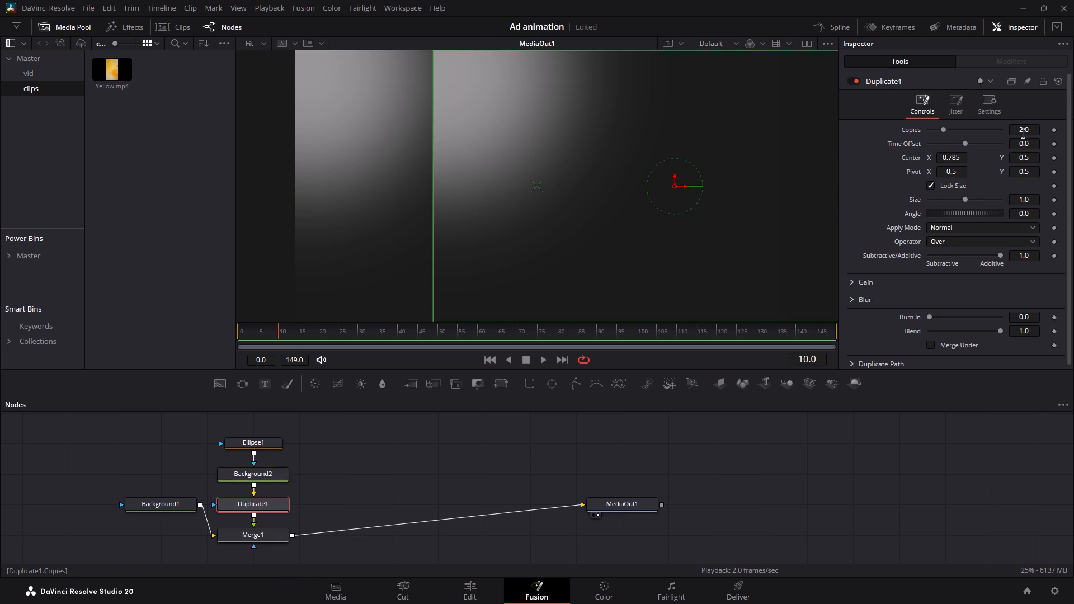
pyautogui.moveTo(942, 130); pyautogui.dragTo(968, 125)
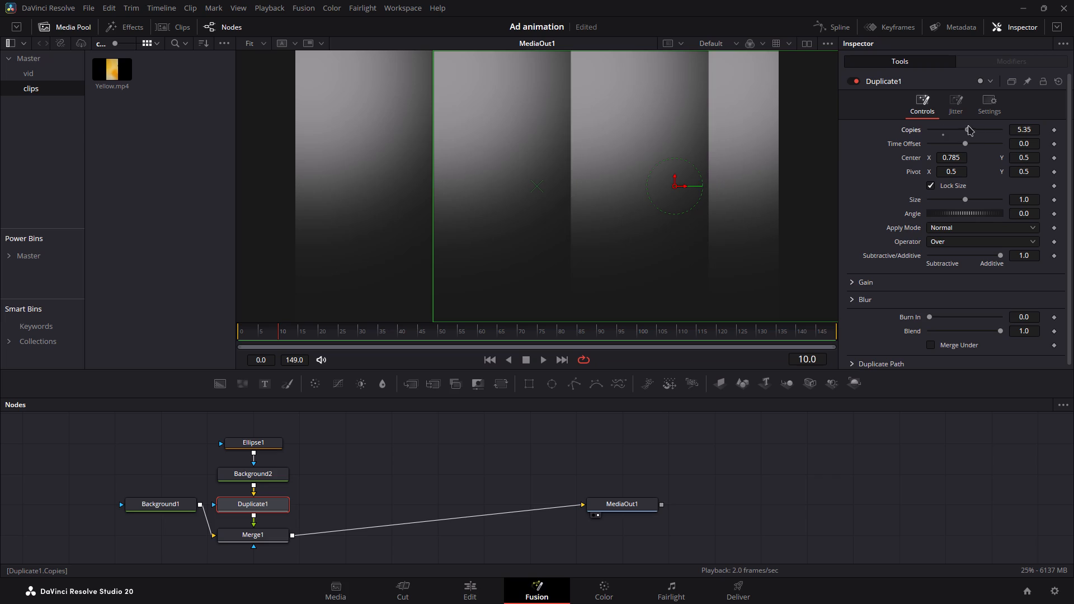
# Set Duplicate1's Copies to 7.
pyautogui.moveTo(968, 125); pyautogui.dragTo(976, 122)
pyautogui.tripleClick(1030, 124)
pyautogui.click(1029, 125)
pyautogui.press('7')
pyautogui.click(942, 494)
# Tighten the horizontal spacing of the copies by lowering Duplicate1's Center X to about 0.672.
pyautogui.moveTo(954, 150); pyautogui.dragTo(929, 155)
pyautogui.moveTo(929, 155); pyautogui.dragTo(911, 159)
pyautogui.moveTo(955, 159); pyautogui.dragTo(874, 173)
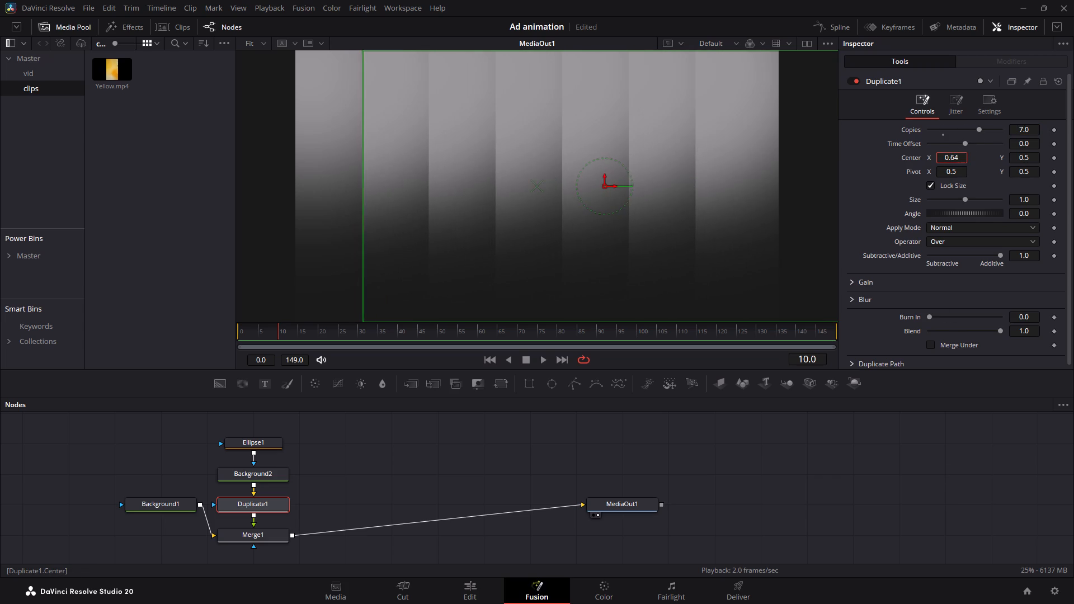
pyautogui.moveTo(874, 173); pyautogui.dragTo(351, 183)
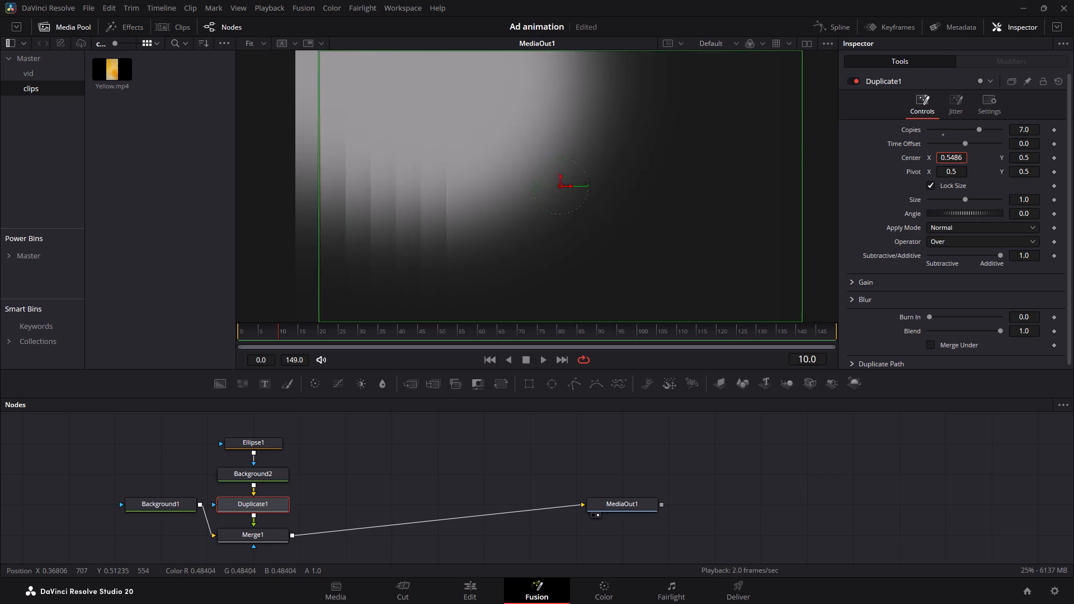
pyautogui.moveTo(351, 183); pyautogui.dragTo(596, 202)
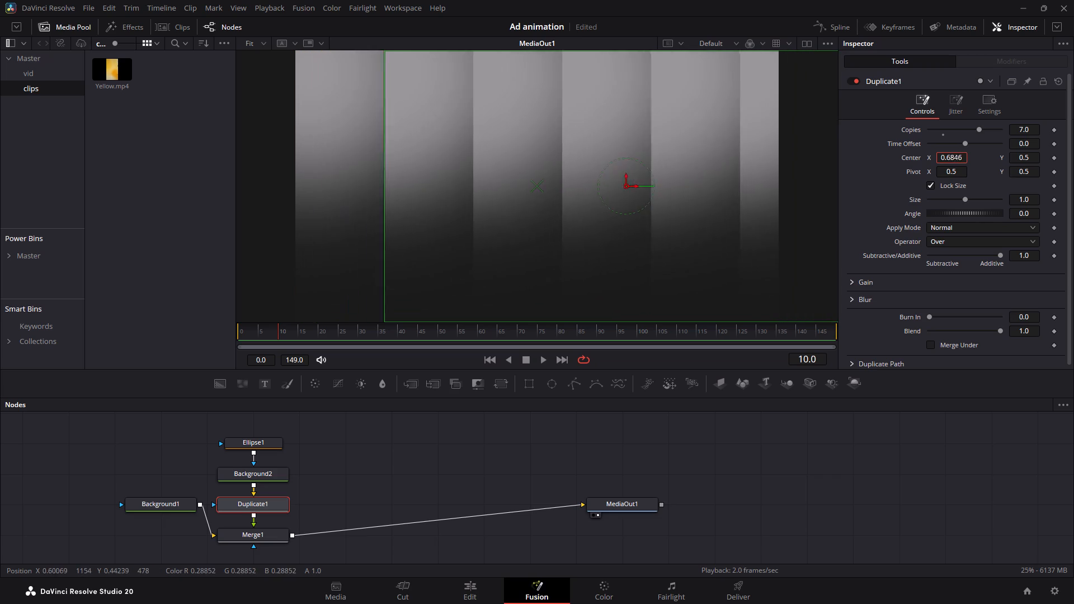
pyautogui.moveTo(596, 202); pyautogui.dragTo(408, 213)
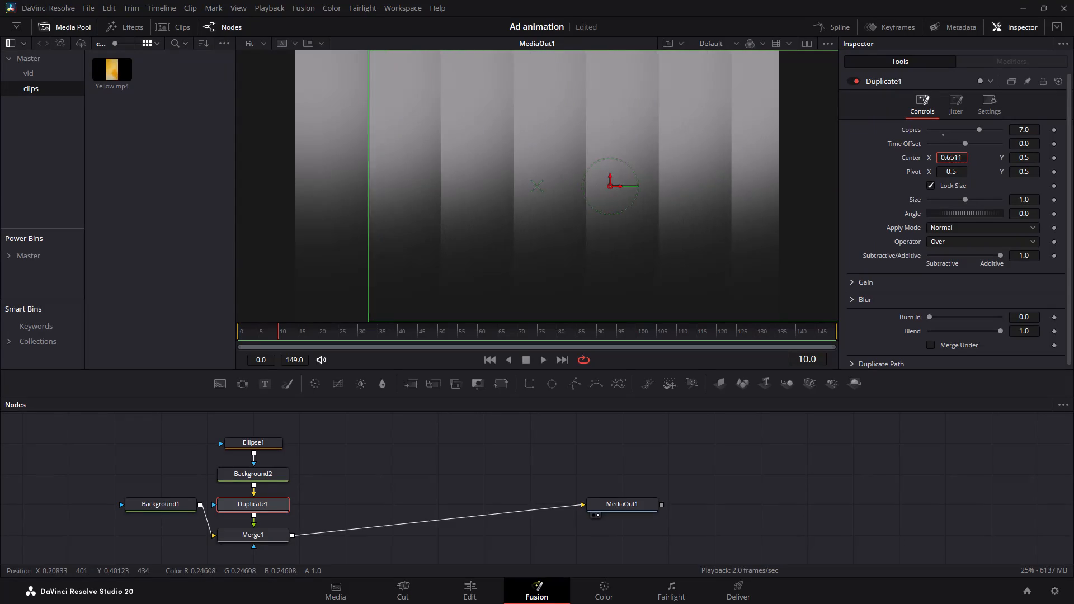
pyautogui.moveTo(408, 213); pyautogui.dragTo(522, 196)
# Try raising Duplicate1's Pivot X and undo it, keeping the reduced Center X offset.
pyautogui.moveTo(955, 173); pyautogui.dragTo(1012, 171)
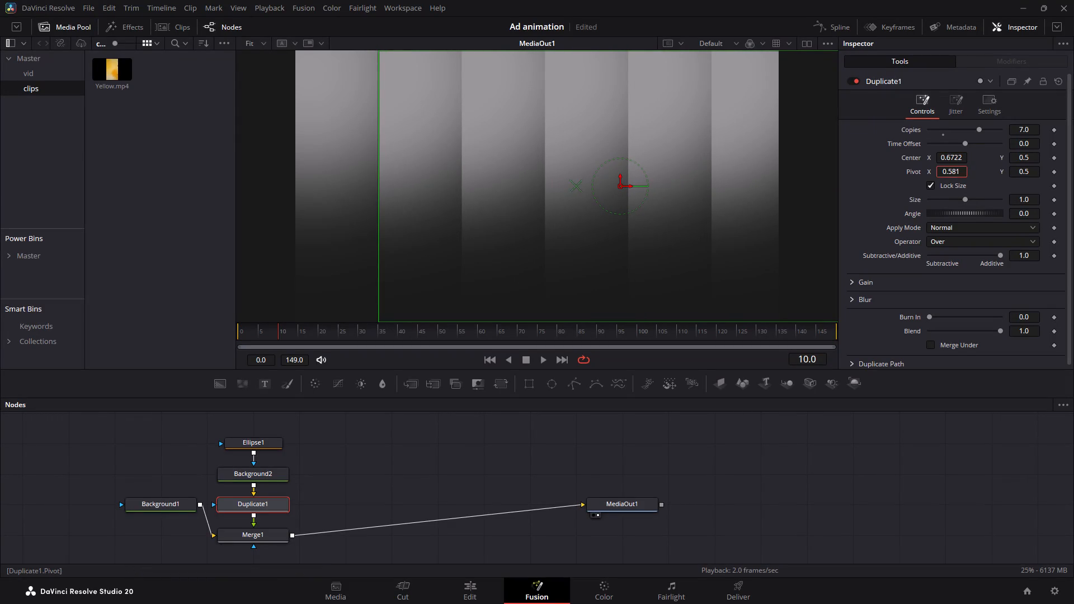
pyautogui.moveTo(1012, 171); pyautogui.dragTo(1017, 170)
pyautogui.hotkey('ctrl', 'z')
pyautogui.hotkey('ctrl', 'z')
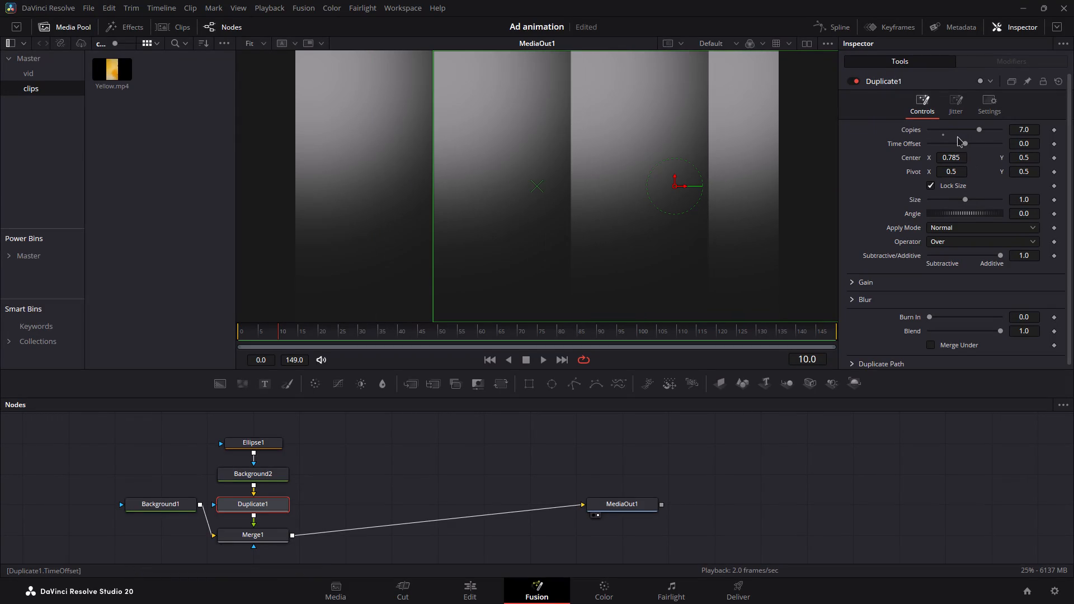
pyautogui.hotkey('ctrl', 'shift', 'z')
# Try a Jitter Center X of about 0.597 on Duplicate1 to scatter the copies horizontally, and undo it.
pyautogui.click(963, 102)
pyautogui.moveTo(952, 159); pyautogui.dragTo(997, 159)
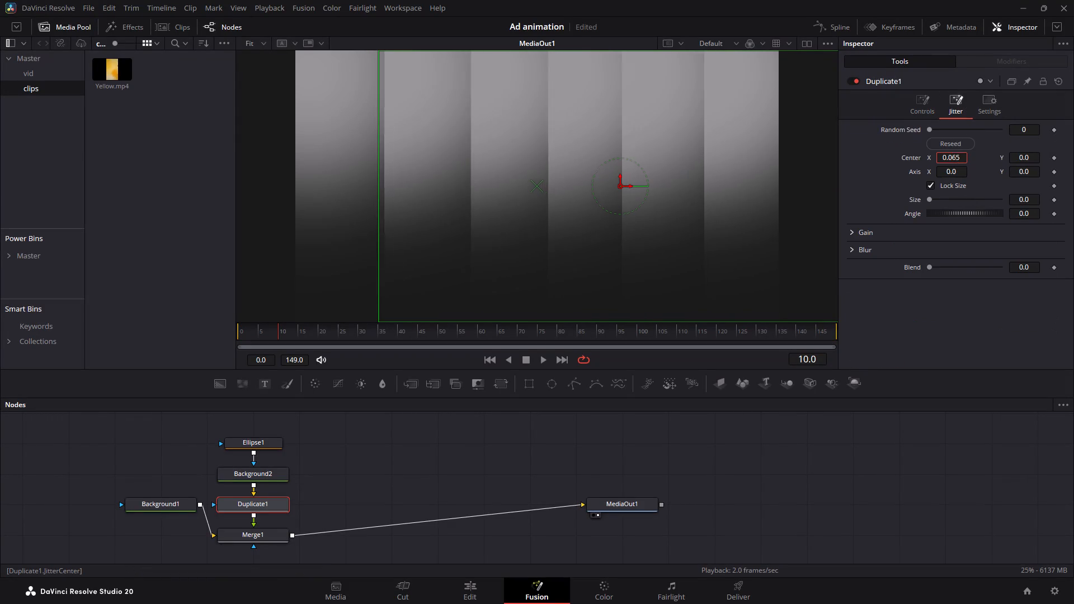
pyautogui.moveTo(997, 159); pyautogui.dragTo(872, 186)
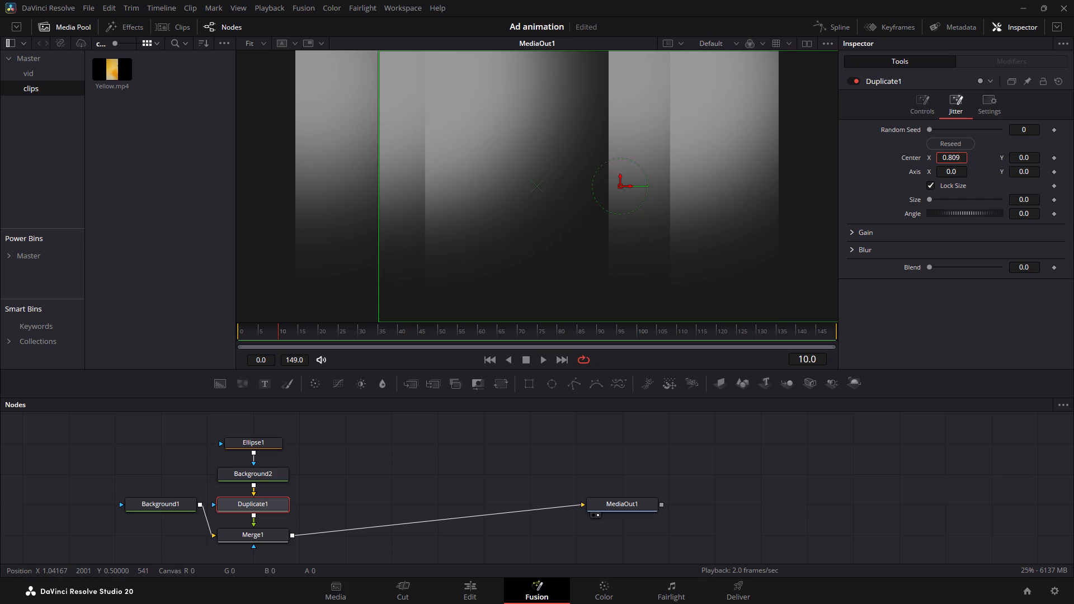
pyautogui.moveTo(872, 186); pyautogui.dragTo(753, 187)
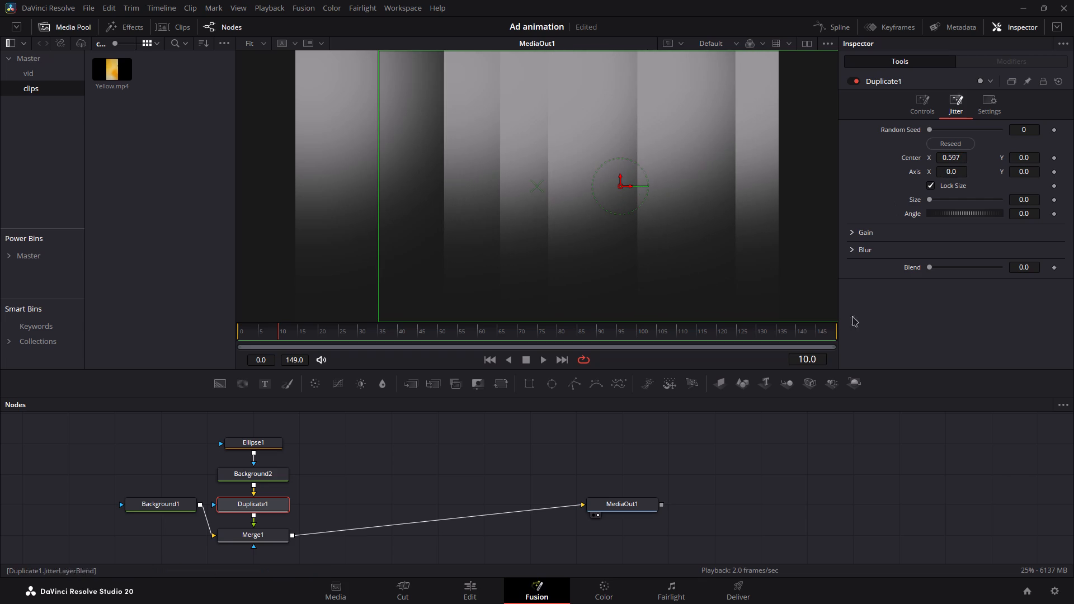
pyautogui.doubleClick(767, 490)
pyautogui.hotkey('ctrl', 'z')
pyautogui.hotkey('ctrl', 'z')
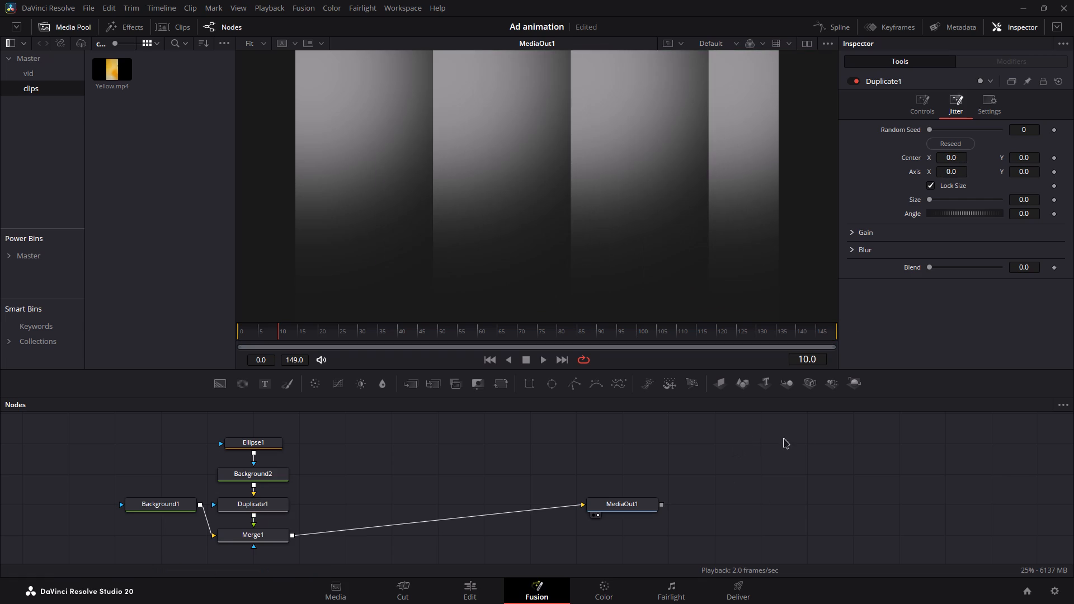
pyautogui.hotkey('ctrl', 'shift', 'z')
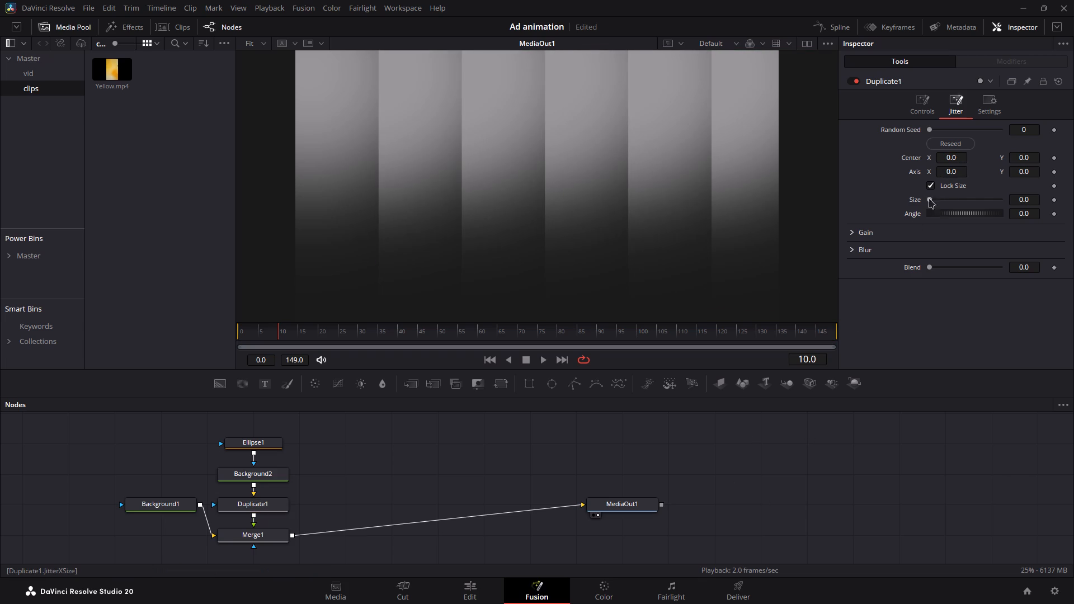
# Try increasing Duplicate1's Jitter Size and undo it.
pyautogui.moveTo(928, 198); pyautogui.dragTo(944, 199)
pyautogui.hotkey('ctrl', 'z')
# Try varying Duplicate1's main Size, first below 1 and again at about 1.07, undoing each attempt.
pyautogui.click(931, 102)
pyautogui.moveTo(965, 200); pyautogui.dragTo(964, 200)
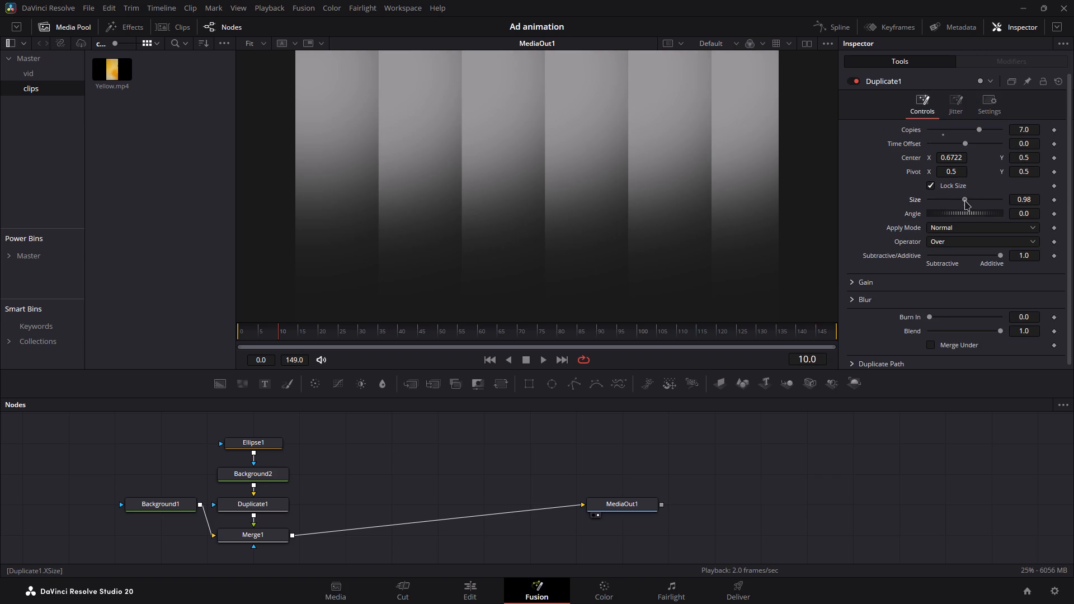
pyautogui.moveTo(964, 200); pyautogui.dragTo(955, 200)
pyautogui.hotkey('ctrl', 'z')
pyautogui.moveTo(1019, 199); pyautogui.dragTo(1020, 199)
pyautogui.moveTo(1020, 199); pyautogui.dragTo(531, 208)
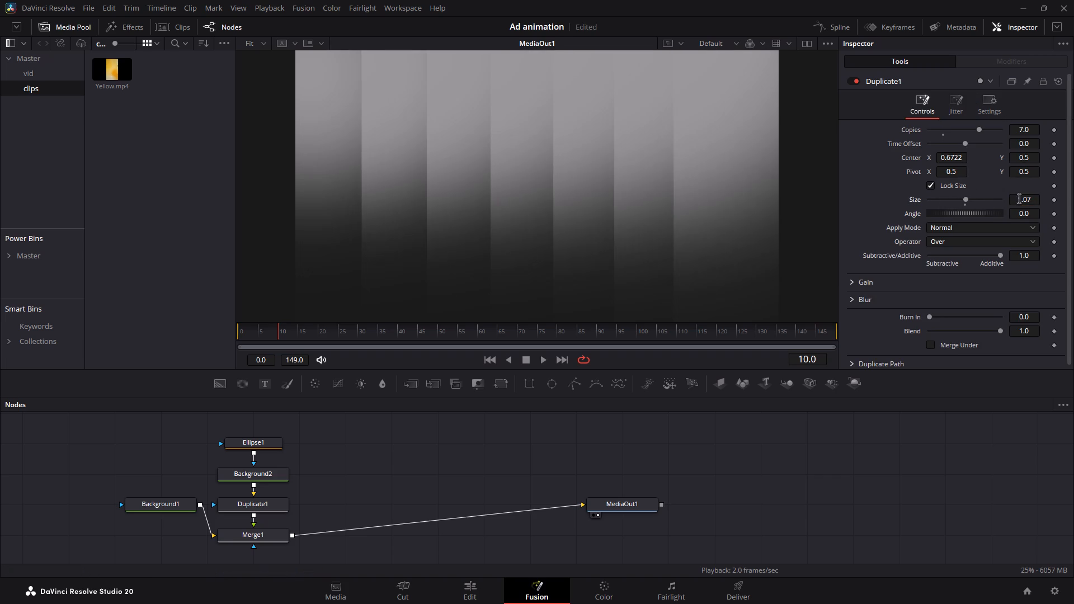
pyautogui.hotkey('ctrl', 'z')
# Make the copies grow progressively by setting Duplicate1's Size to about 1.12, and widen their spacing with Center X at about 0.777.
pyautogui.moveTo(1029, 200); pyautogui.dragTo(565, 200)
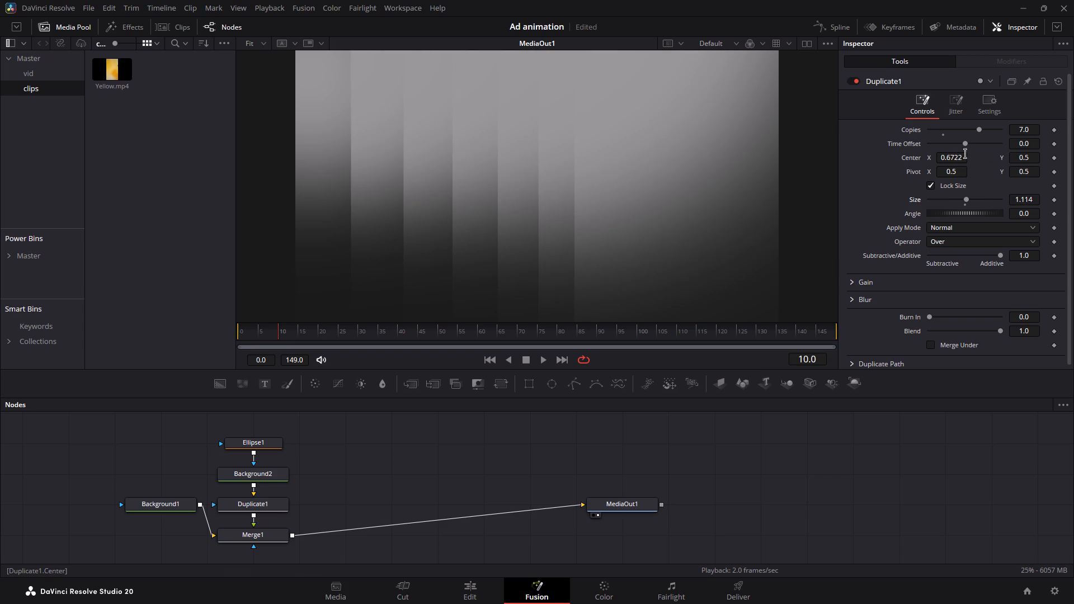
pyautogui.moveTo(950, 162); pyautogui.dragTo(978, 175)
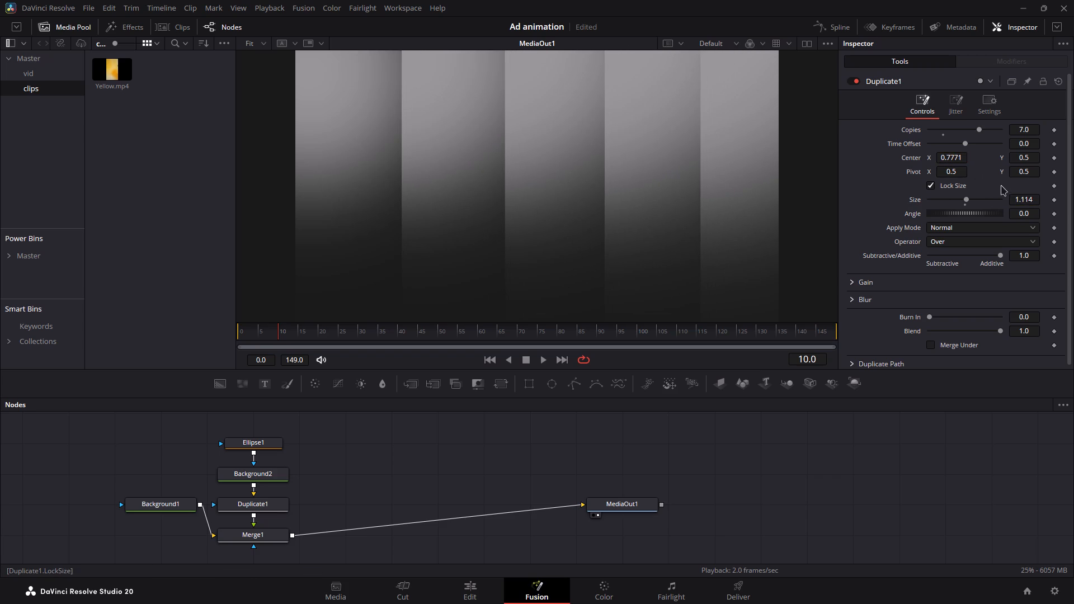
pyautogui.moveTo(1022, 196); pyautogui.dragTo(665, 188)
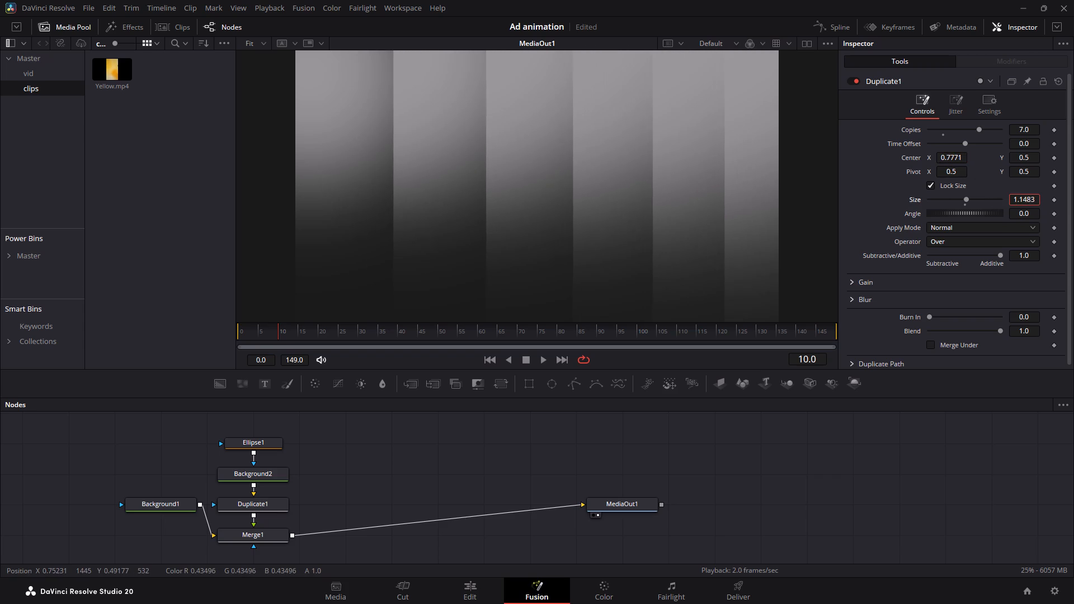
pyautogui.moveTo(665, 188); pyautogui.dragTo(592, 186)
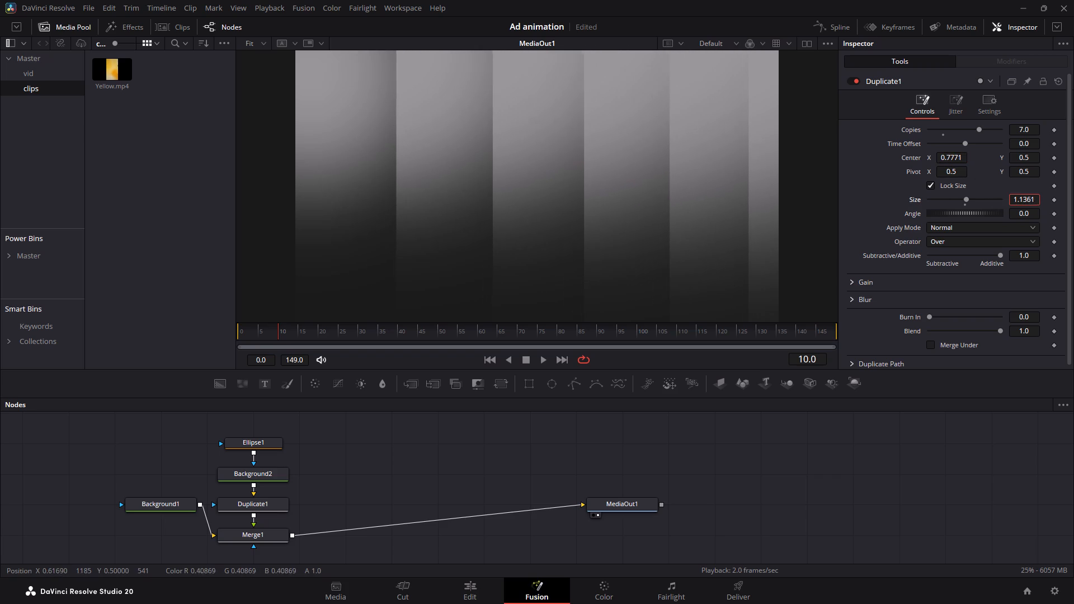
pyautogui.moveTo(592, 186); pyautogui.dragTo(500, 178)
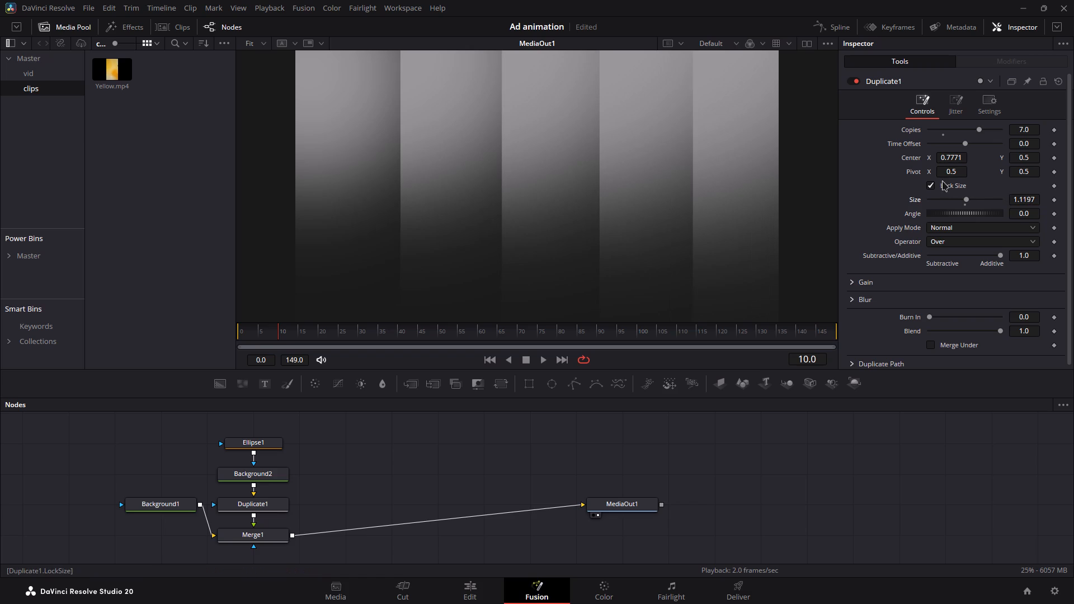
# Switch to Chrome, open YouTube to check its notifications, and return to DaVinci Resolve.
pyautogui.hotkey('alt', 'Tab')
pyautogui.keyDown('alt'); pyautogui.click(802, 292); pyautogui.keyUp('alt')
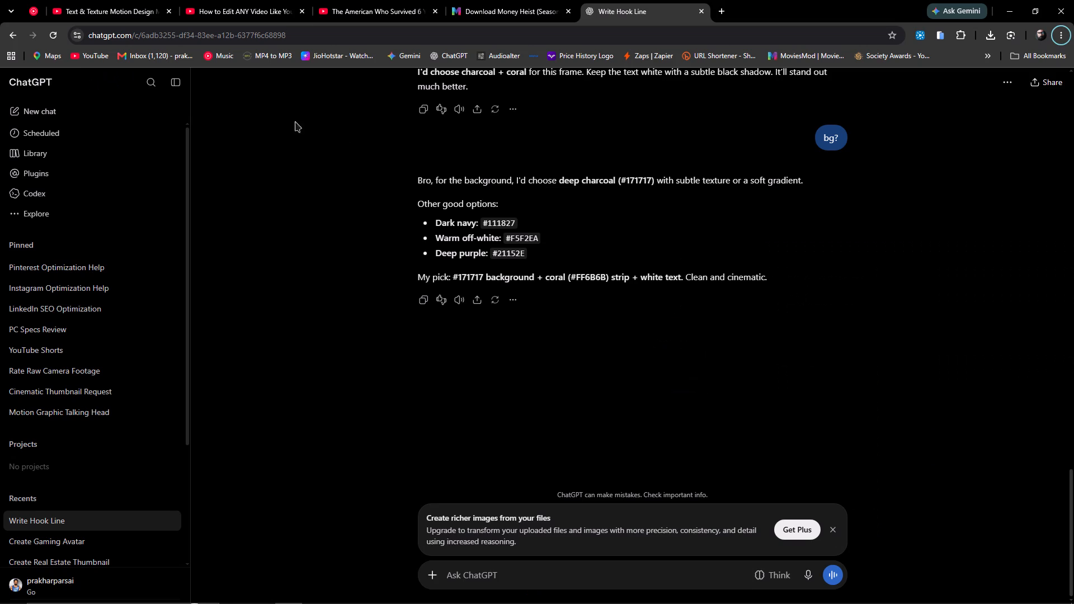
pyautogui.keyDown('ctrl'); pyautogui.click(75, 57); pyautogui.keyUp('ctrl')
pyautogui.moveTo(695, 0); pyautogui.dragTo(703, 0)
pyautogui.click(780, 0)
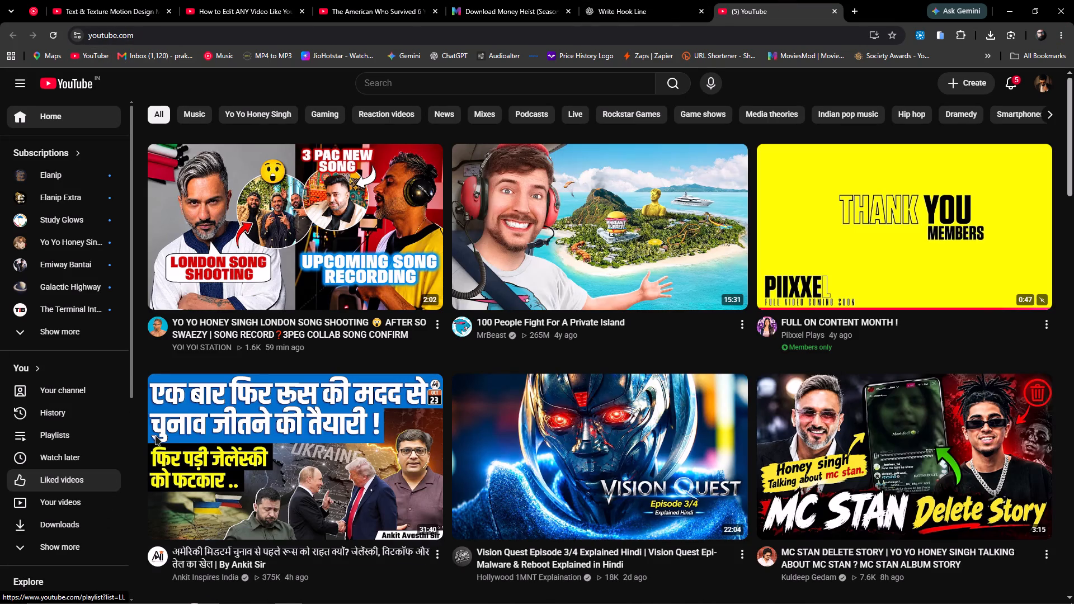
pyautogui.click(1016, 79)
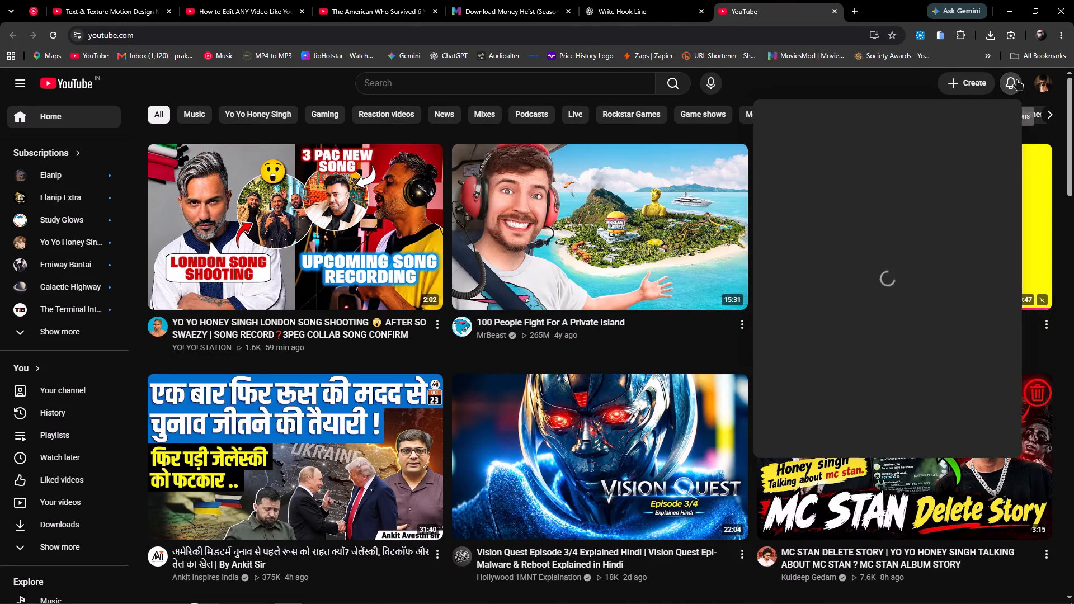
pyautogui.hotkey('alt', 'Tab')
pyautogui.keyDown('alt'); pyautogui.click(618, 258); pyautogui.keyUp('alt')
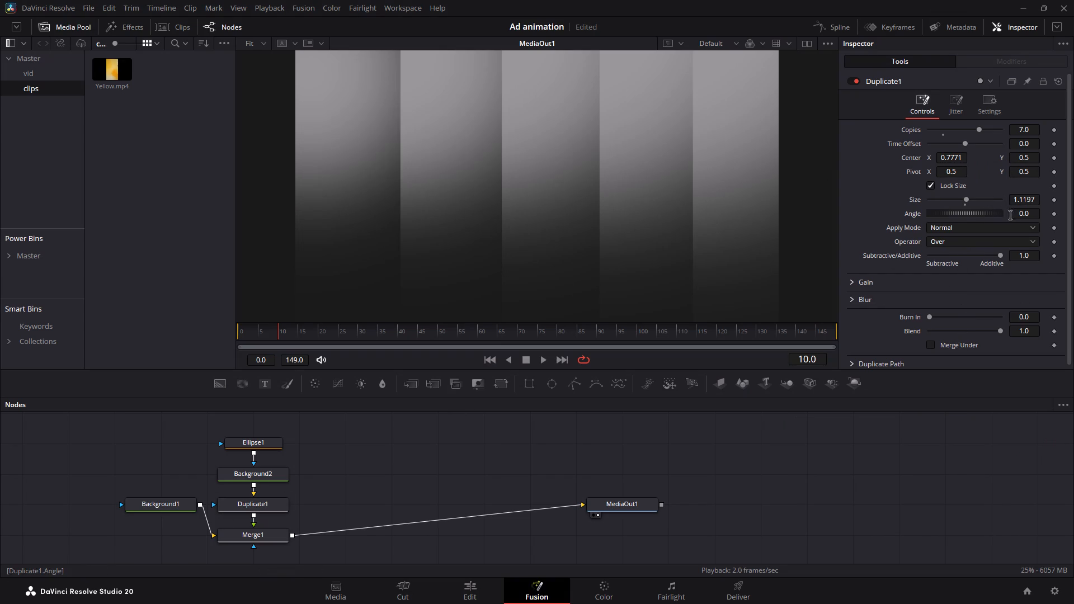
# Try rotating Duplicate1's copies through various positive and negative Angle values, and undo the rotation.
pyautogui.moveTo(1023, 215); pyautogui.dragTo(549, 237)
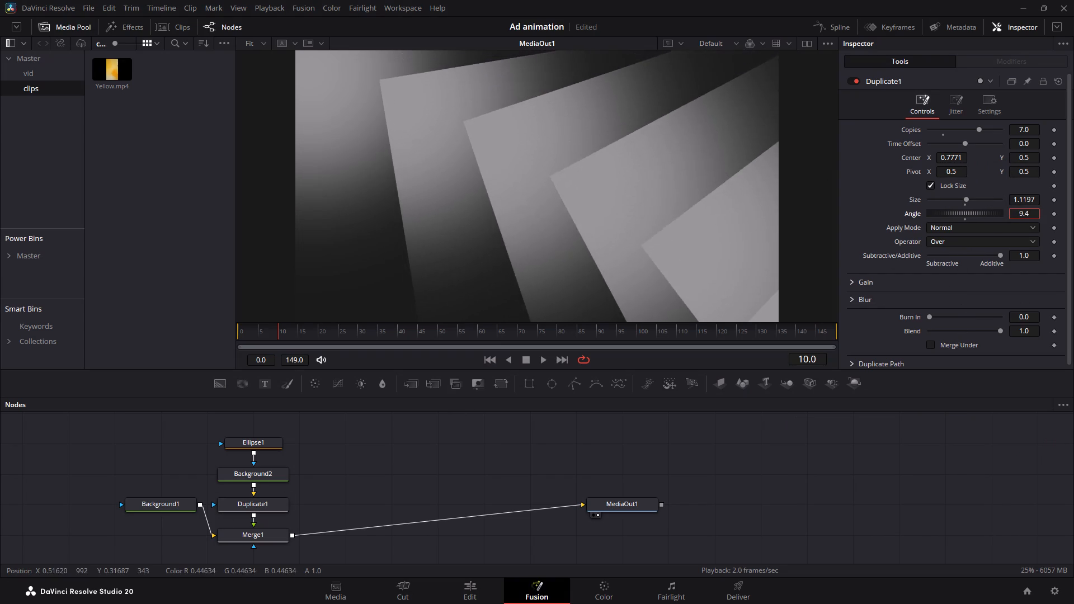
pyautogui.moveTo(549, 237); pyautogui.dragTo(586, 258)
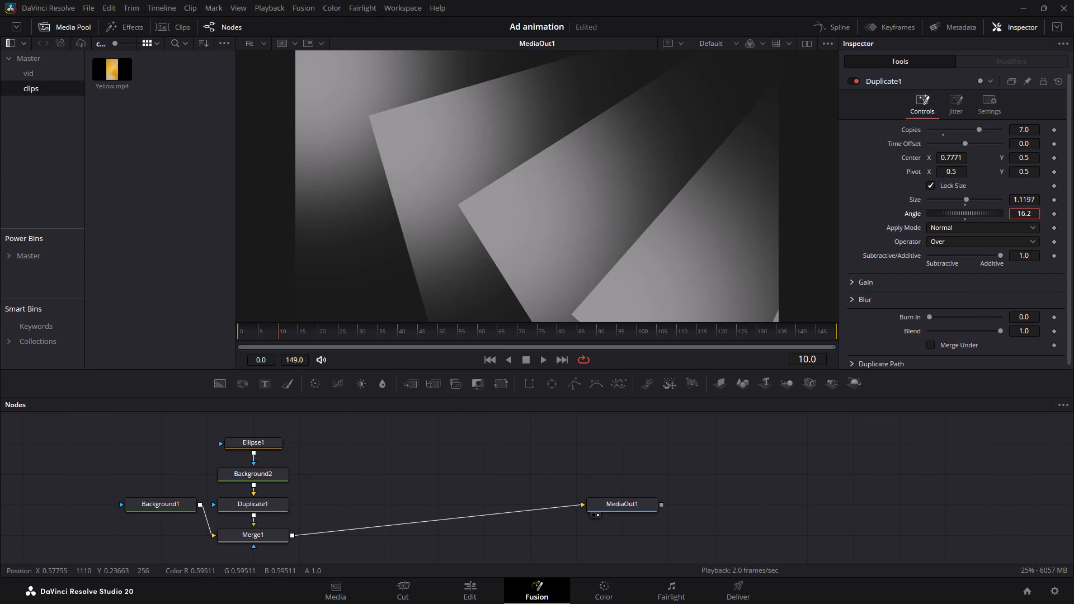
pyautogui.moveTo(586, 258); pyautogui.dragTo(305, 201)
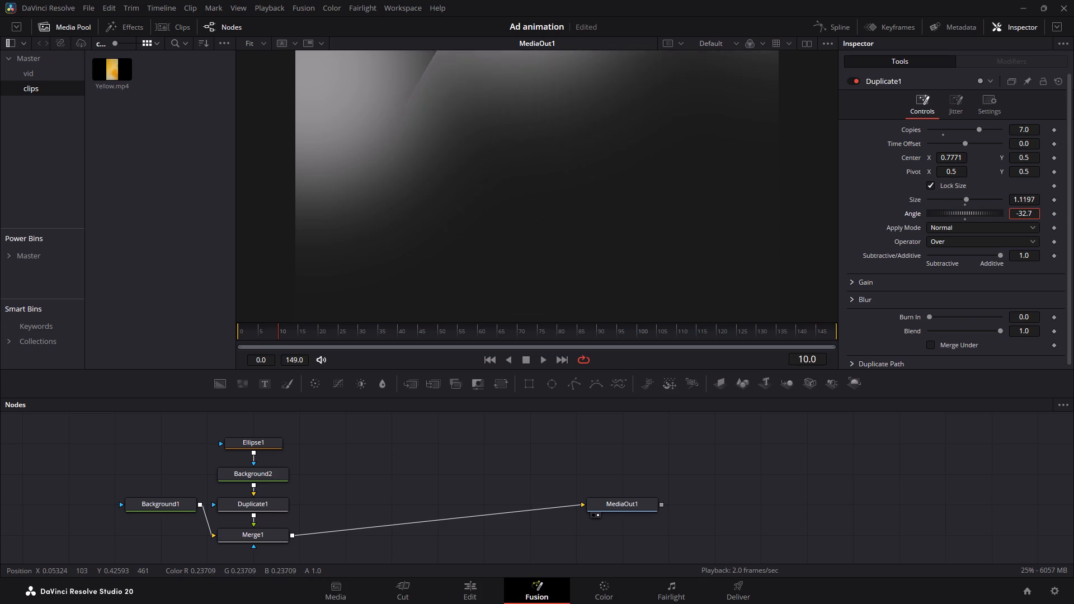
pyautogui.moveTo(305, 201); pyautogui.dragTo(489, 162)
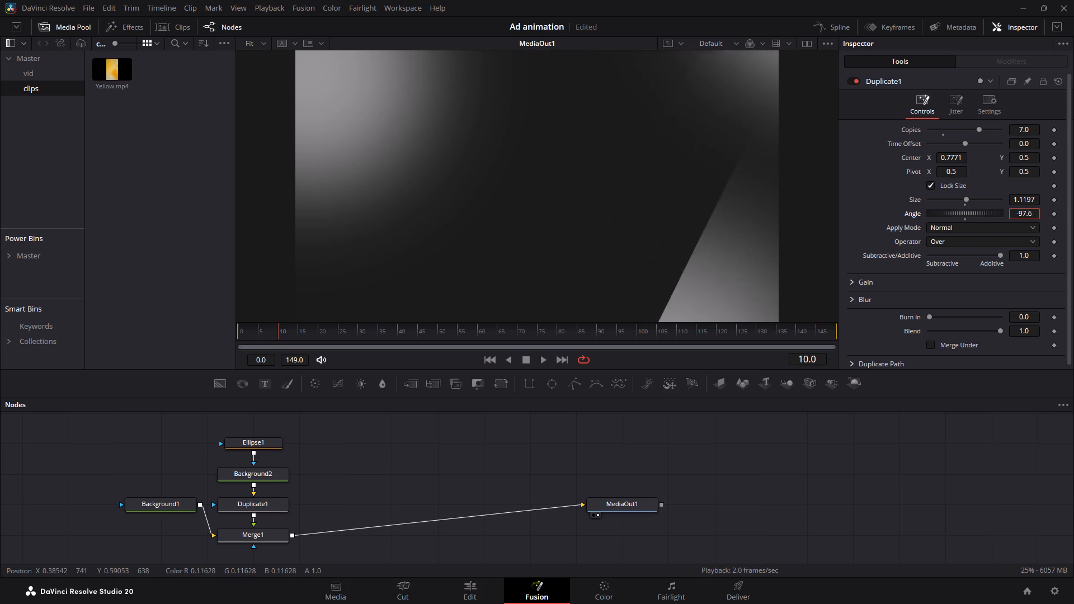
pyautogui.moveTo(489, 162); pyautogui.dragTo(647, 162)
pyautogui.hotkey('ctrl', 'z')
# Rotate the successive copies by setting Duplicate1's Angle to about -181.7.
pyautogui.moveTo(1025, 216); pyautogui.dragTo(546, 218)
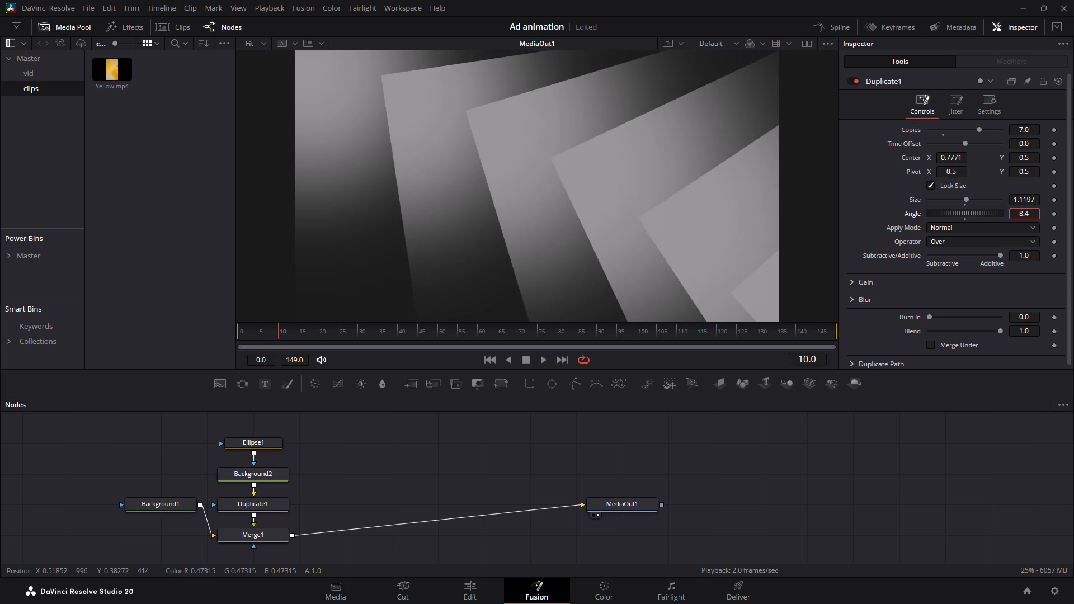
pyautogui.moveTo(546, 218); pyautogui.dragTo(194, 197)
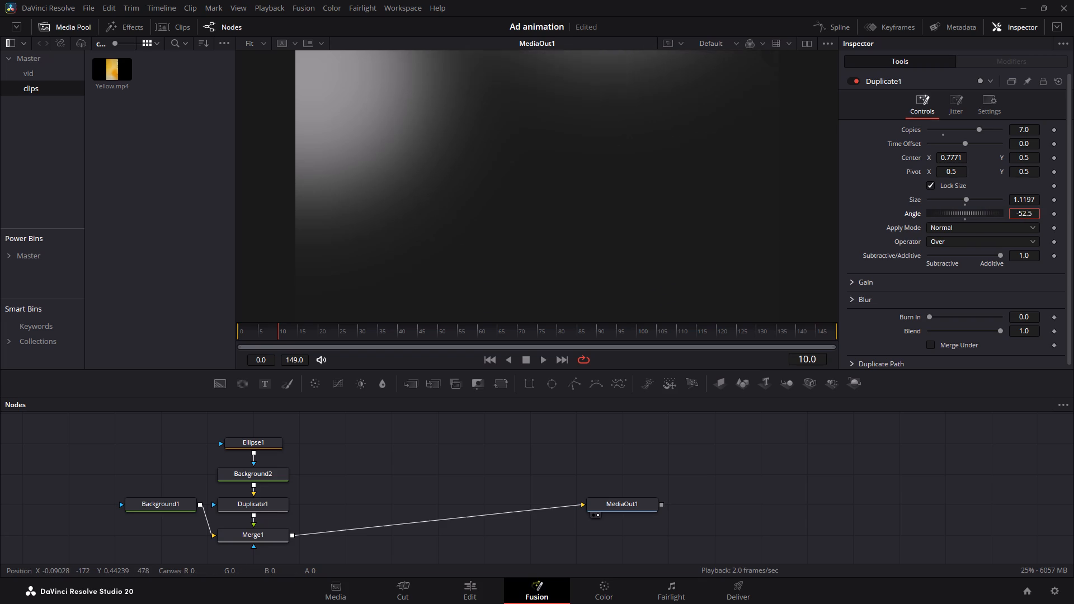
pyautogui.moveTo(194, 197); pyautogui.dragTo(22, 181)
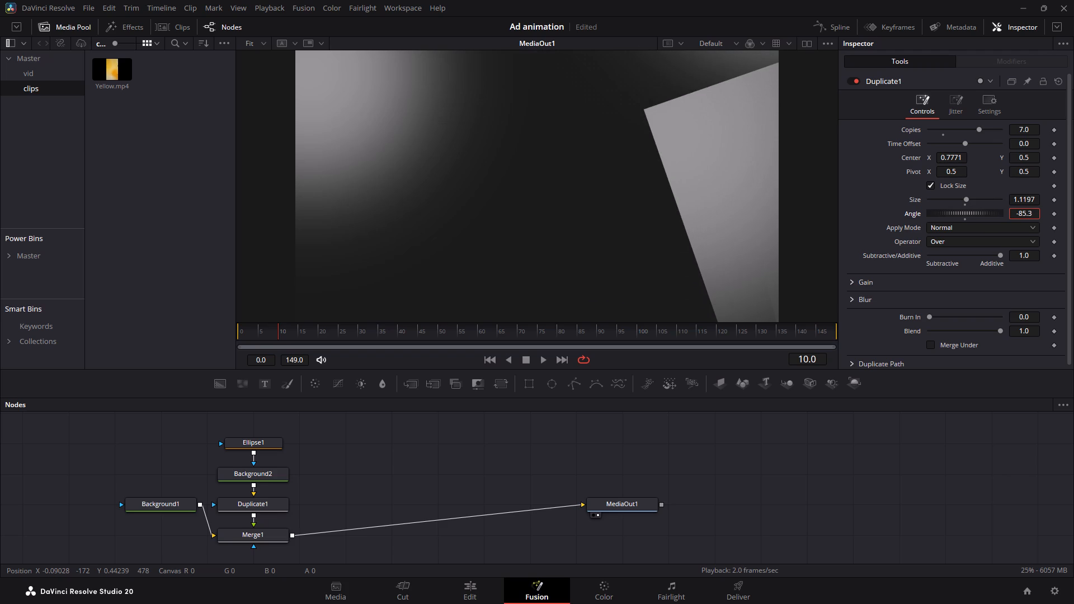
pyautogui.moveTo(22, 181); pyautogui.dragTo(115, 245)
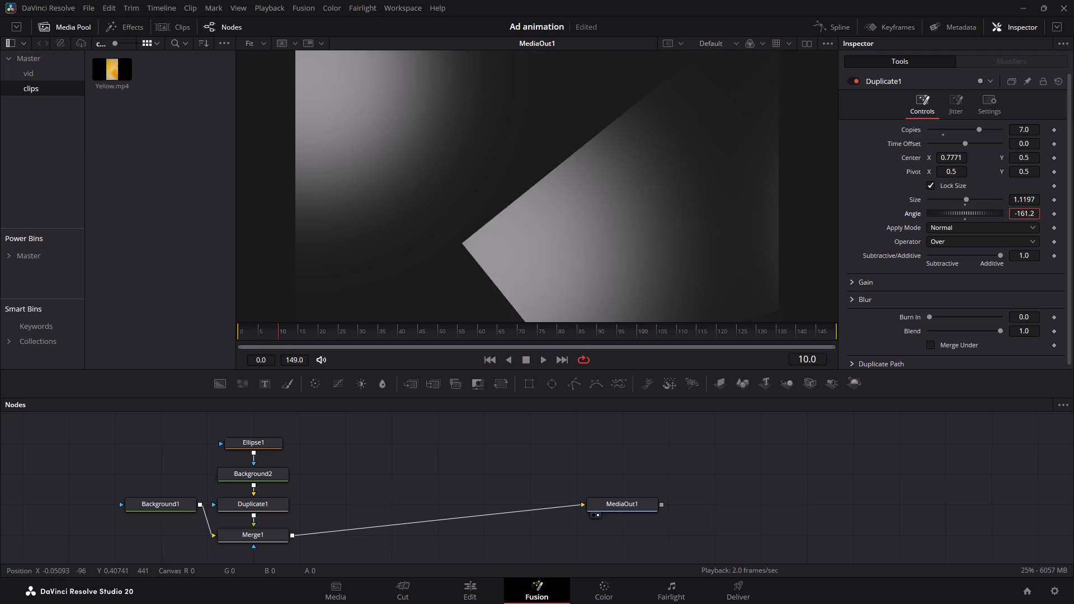
pyautogui.moveTo(115, 245); pyautogui.dragTo(0, 263)
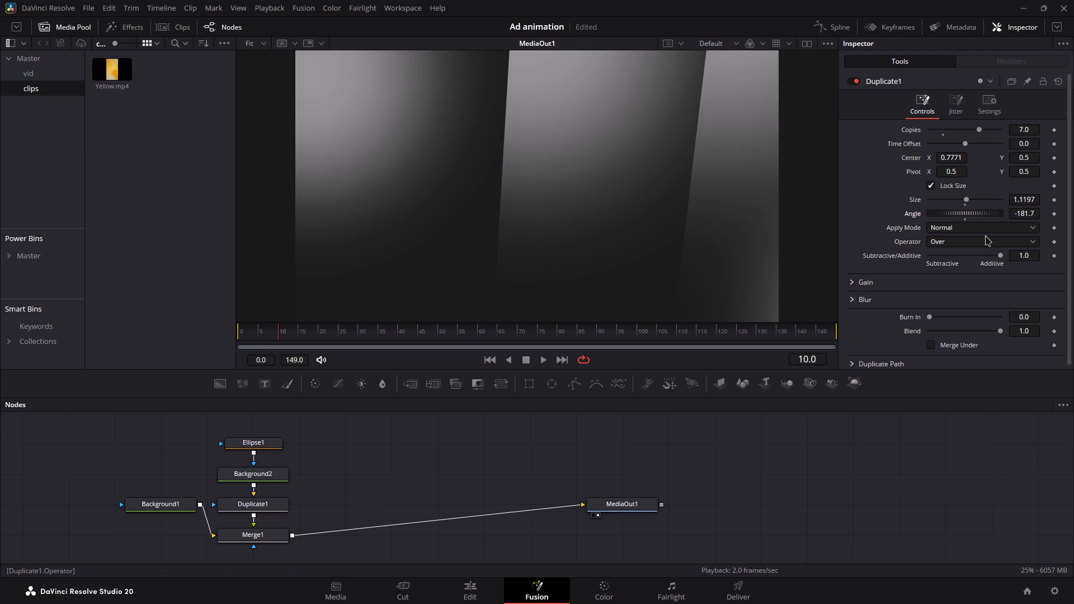
# Undo the previous rotation and set Duplicate1's Angle to about 11.11 so the copies fan out.
pyautogui.hotkey('ctrl', 'z')
pyautogui.moveTo(1020, 213); pyautogui.dragTo(574, 212)
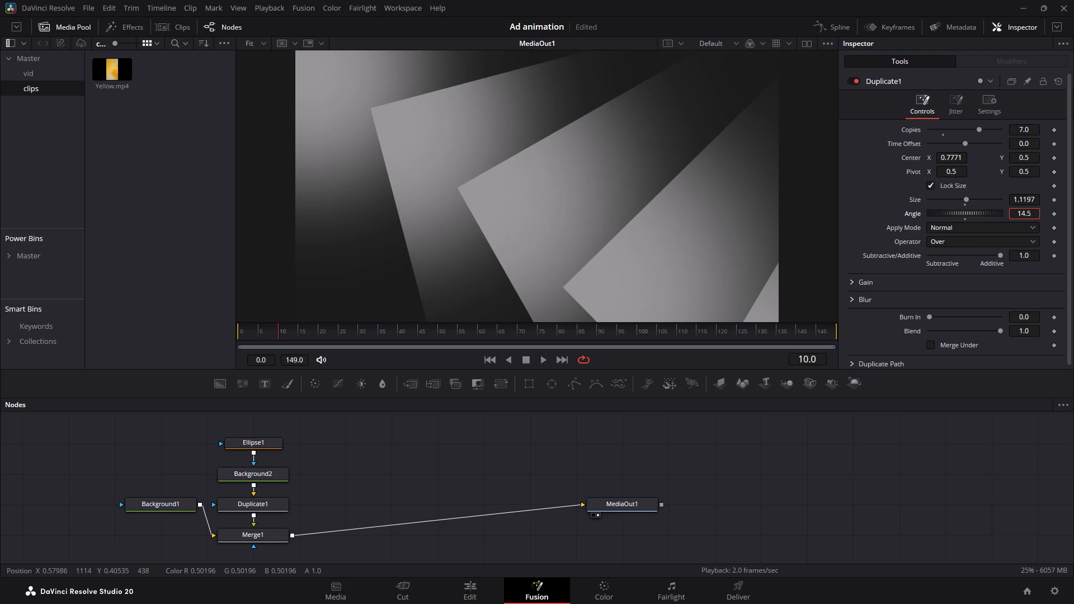
pyautogui.moveTo(574, 212); pyautogui.dragTo(450, 203)
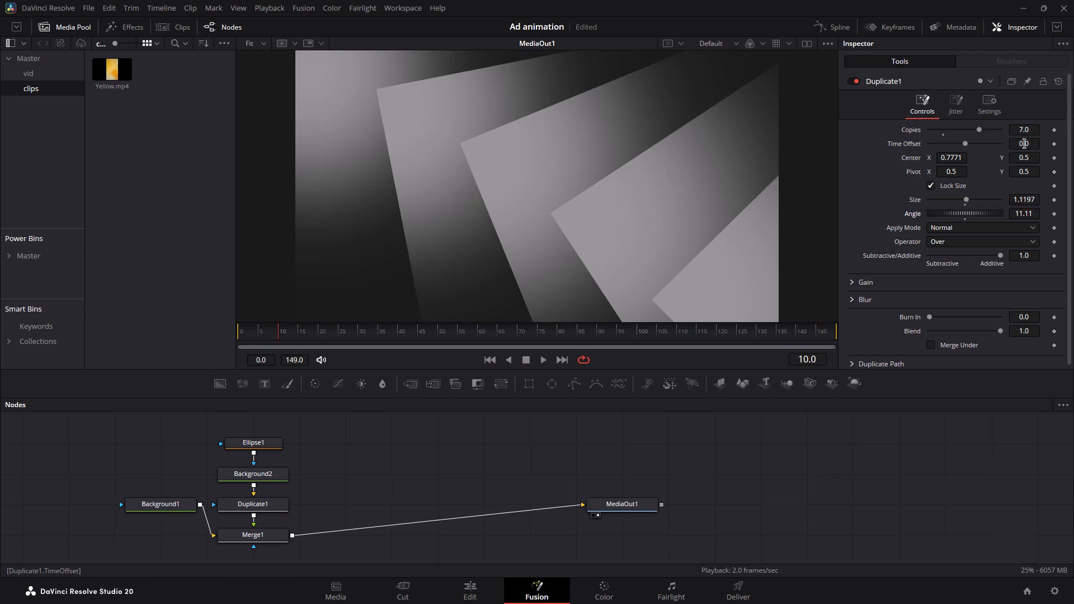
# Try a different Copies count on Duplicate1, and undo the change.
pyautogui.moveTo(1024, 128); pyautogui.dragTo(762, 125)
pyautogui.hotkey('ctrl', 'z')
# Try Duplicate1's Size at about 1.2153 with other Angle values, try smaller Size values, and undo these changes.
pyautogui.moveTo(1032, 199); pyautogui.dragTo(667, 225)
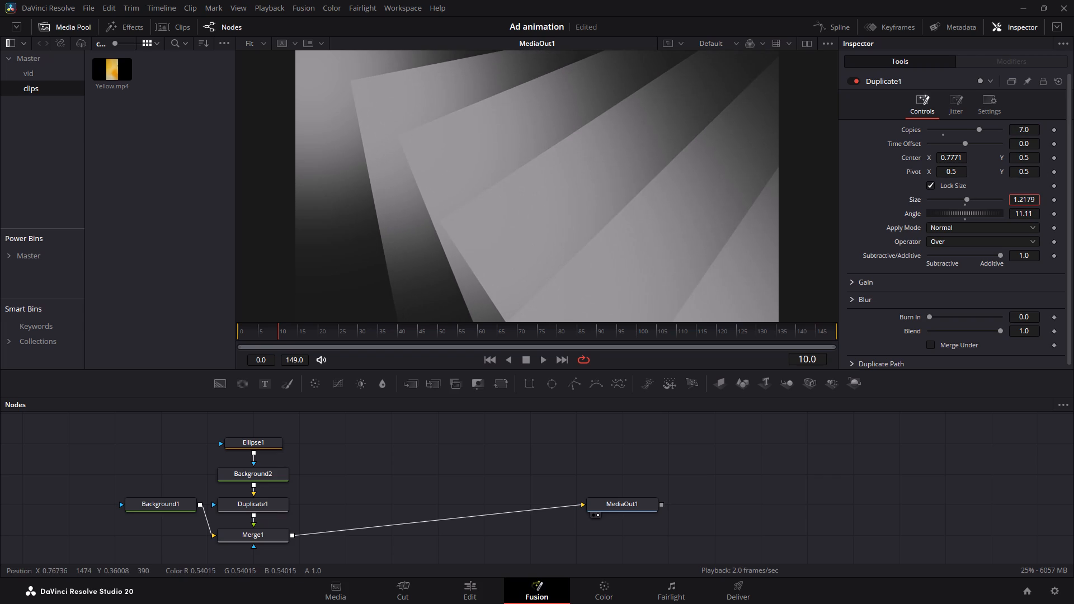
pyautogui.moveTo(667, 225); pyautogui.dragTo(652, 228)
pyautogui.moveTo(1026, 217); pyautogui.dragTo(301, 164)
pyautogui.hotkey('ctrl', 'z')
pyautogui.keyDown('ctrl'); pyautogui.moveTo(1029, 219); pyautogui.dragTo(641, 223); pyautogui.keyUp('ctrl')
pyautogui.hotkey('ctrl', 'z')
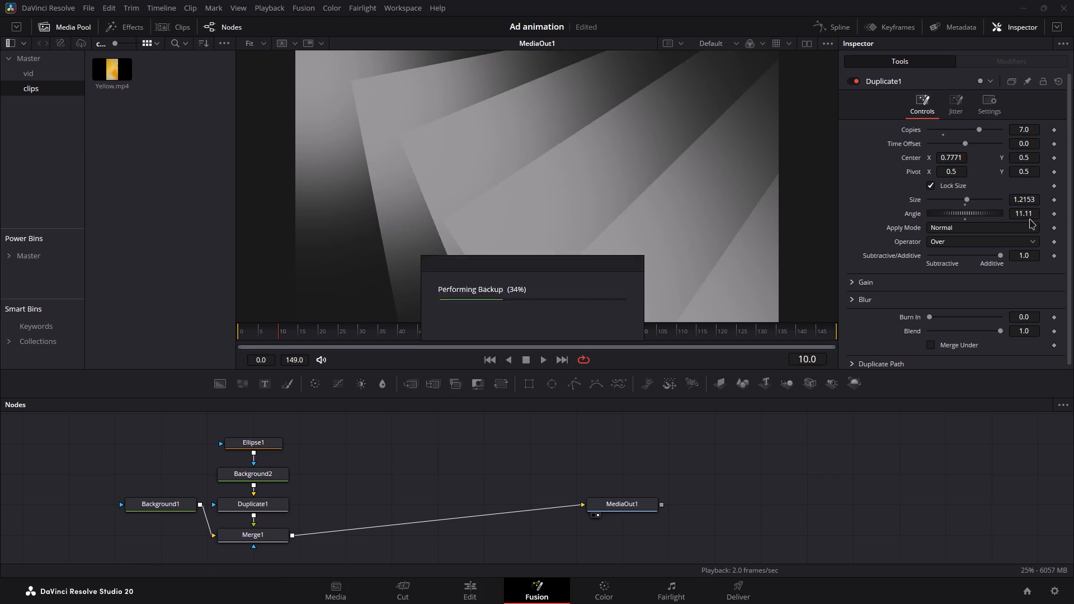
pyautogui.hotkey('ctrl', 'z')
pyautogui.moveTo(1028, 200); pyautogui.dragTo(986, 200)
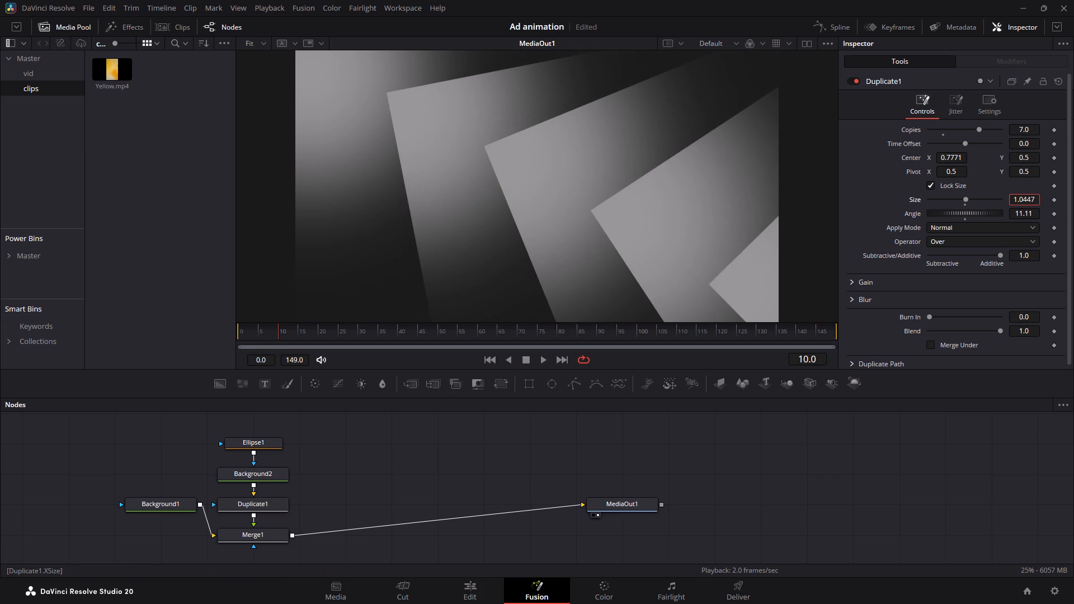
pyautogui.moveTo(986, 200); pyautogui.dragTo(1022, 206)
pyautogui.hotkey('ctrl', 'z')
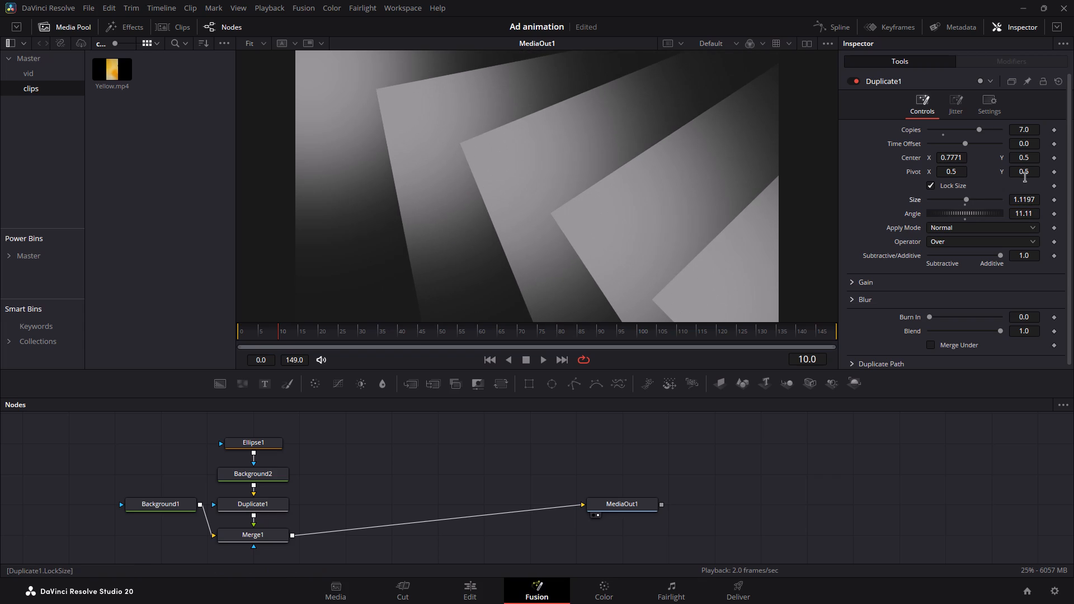
# Shift the pivot of Duplicate1's copies by setting Pivot X to about 0.5435, keeping Pivot Y at 0.5.
pyautogui.moveTo(952, 170); pyautogui.dragTo(1007, 170)
pyautogui.moveTo(955, 172); pyautogui.dragTo(993, 177)
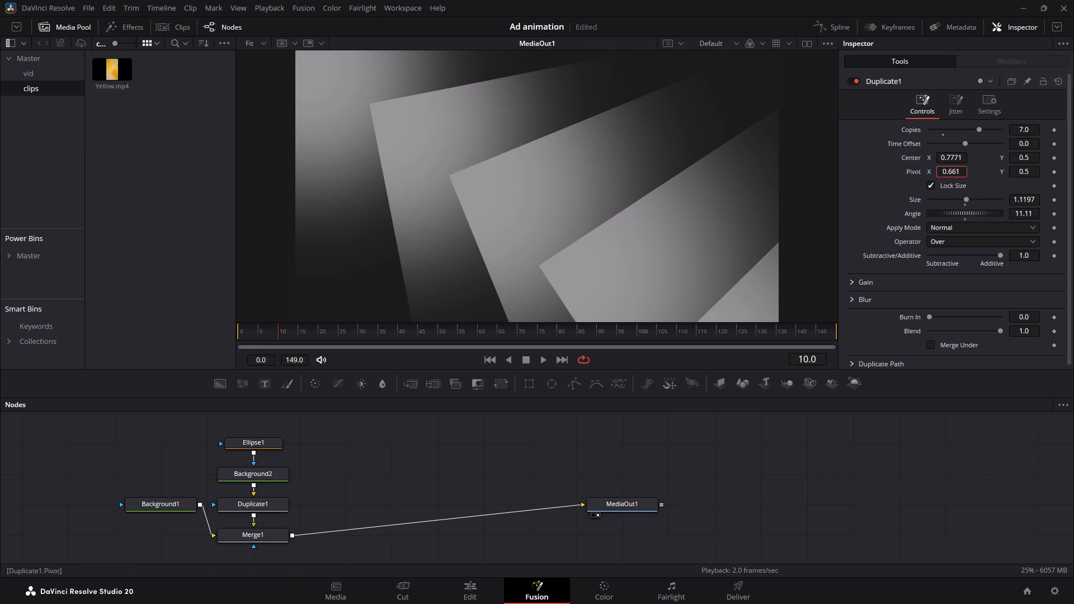
pyautogui.moveTo(993, 177); pyautogui.dragTo(789, 181)
pyautogui.hotkey('ctrl', 'z')
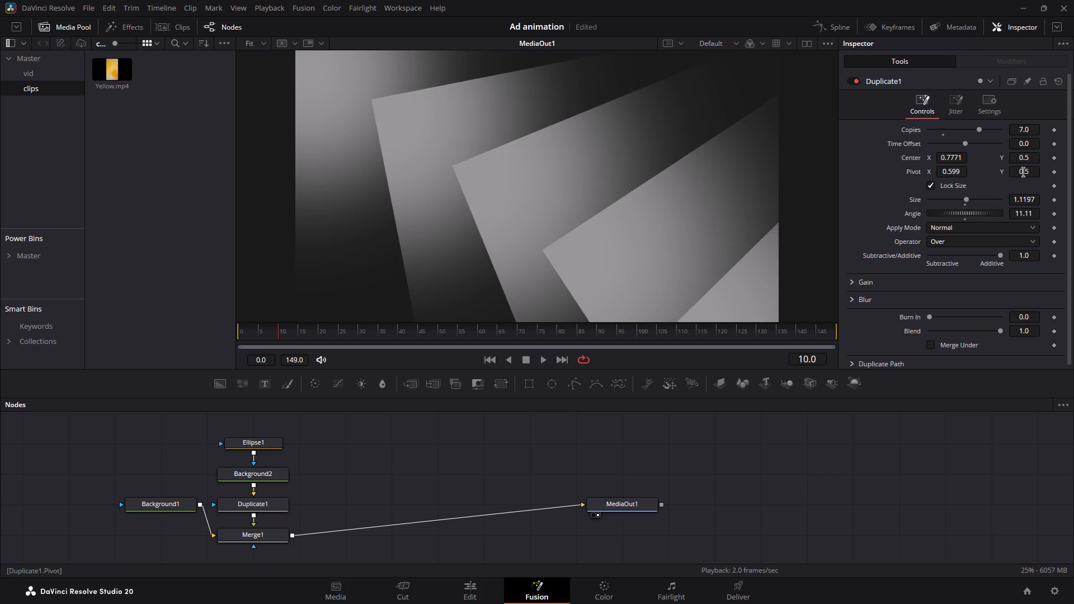
pyautogui.moveTo(1023, 172); pyautogui.dragTo(395, 176)
pyautogui.hotkey('ctrl', 'z')
pyautogui.moveTo(958, 173); pyautogui.dragTo(957, 173)
pyautogui.moveTo(957, 173); pyautogui.dragTo(926, 174)
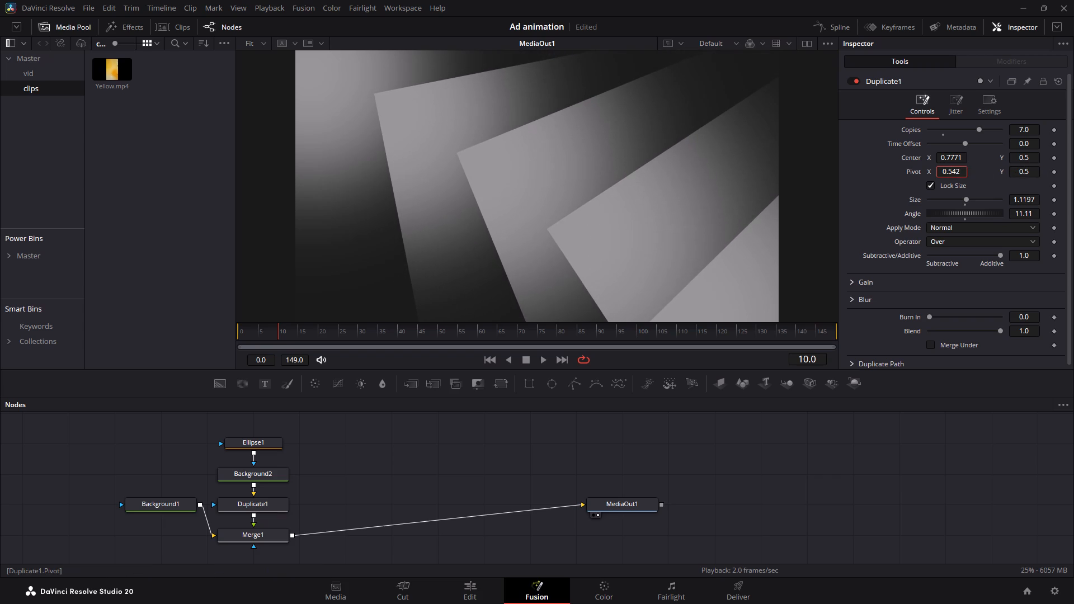
pyautogui.moveTo(926, 174); pyautogui.dragTo(907, 174)
pyautogui.scroll(-1, 526, 250)
pyautogui.keyDown('ctrl'); pyautogui.moveTo(956, 172); pyautogui.dragTo(950, 172); pyautogui.keyUp('ctrl')
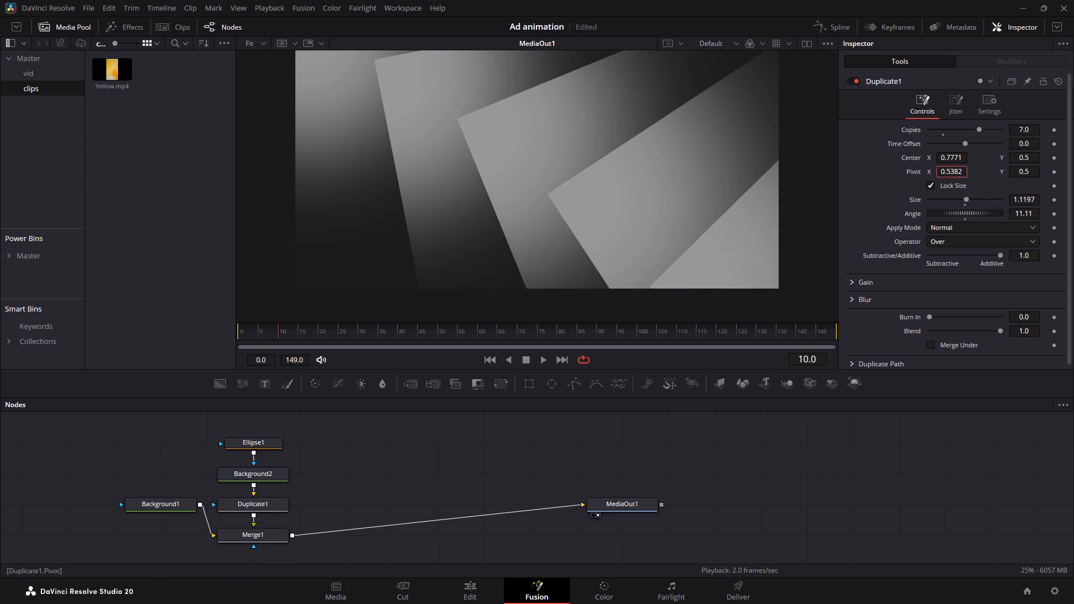
pyautogui.keyDown('ctrl'); pyautogui.moveTo(950, 172); pyautogui.dragTo(983, 177); pyautogui.keyUp('ctrl')
pyautogui.click(522, 218)
pyautogui.hotkey('ctrl', 'f')
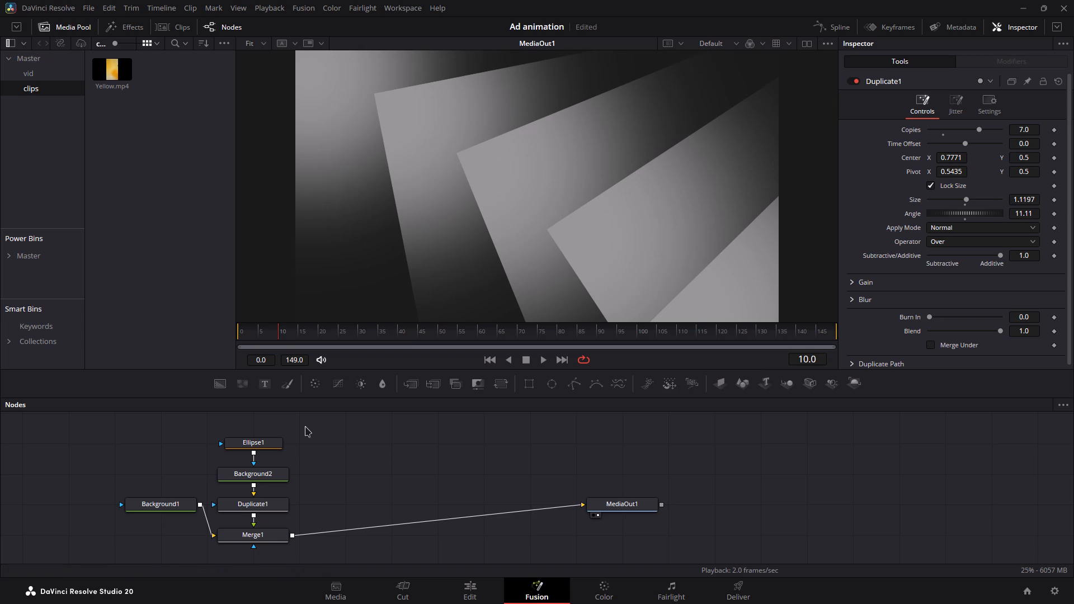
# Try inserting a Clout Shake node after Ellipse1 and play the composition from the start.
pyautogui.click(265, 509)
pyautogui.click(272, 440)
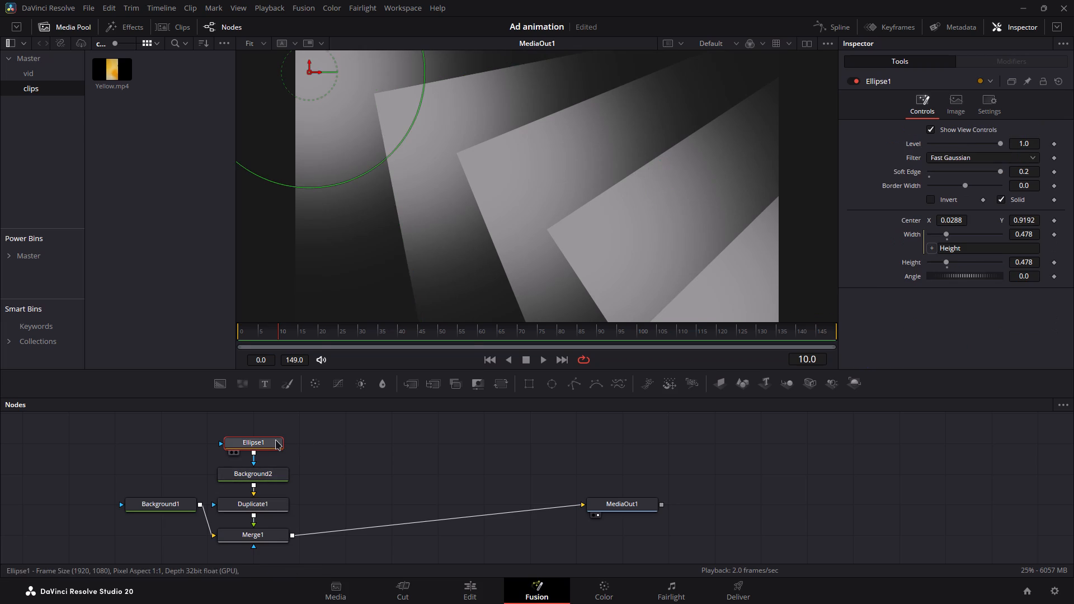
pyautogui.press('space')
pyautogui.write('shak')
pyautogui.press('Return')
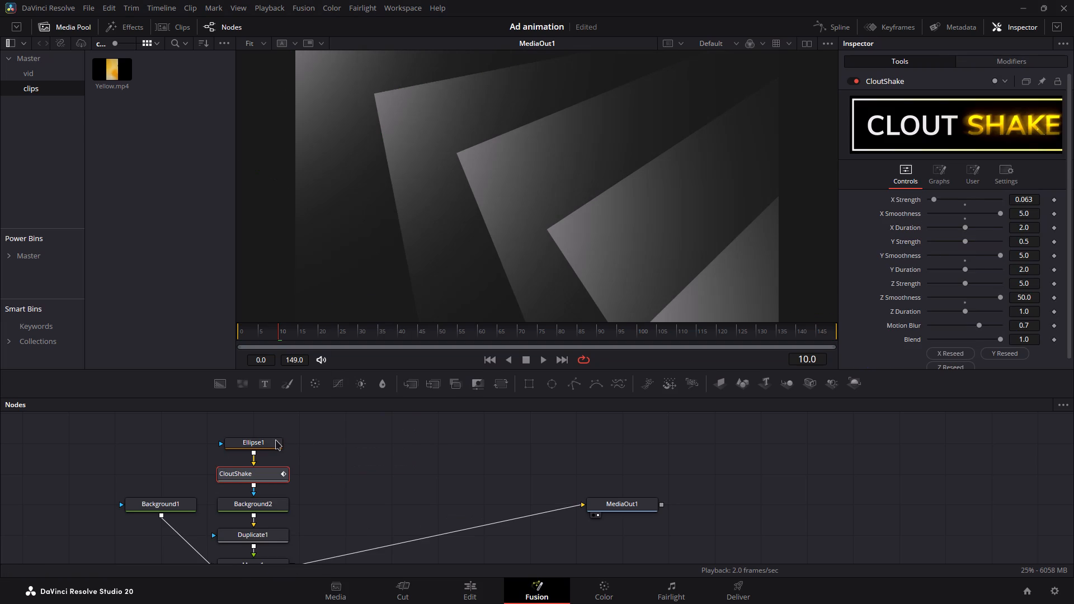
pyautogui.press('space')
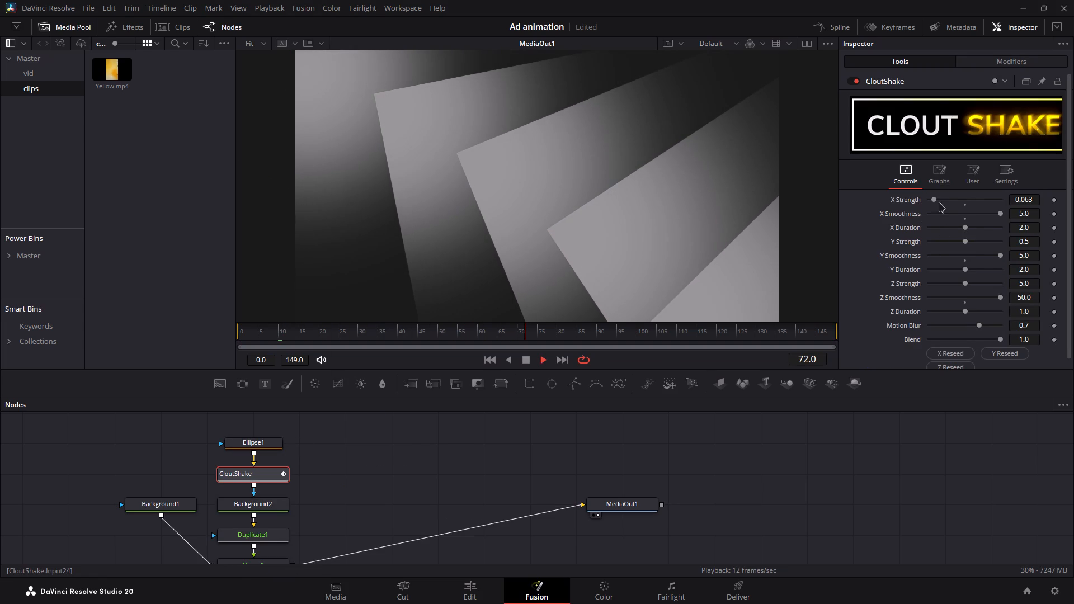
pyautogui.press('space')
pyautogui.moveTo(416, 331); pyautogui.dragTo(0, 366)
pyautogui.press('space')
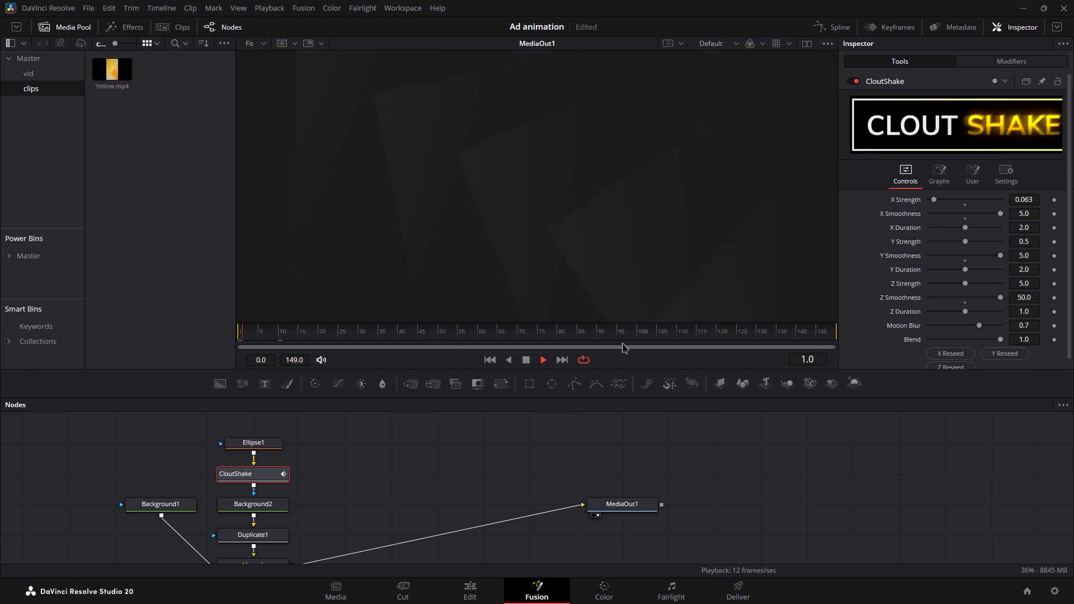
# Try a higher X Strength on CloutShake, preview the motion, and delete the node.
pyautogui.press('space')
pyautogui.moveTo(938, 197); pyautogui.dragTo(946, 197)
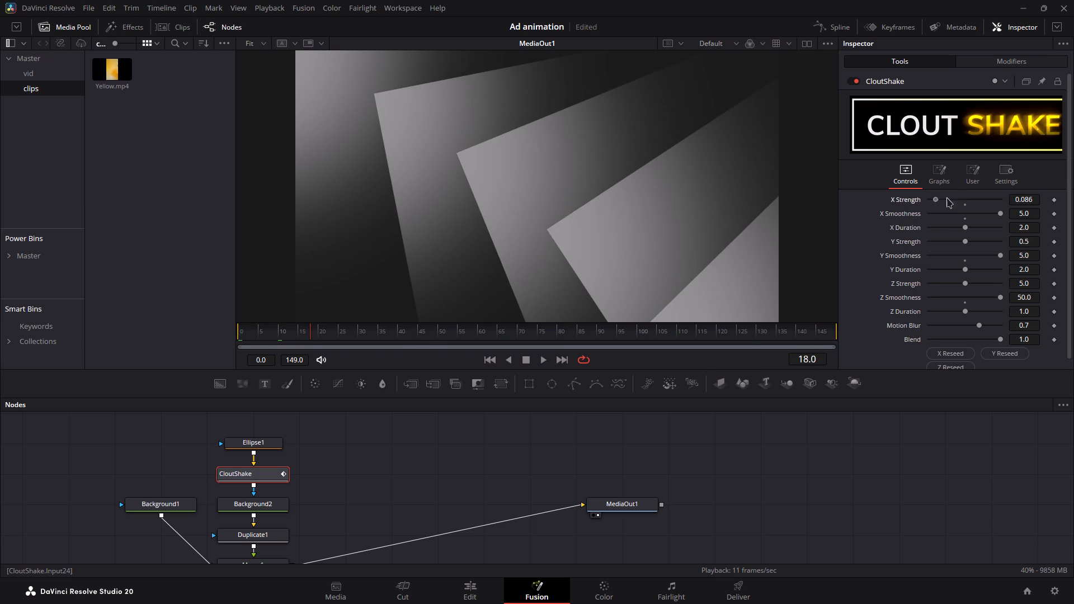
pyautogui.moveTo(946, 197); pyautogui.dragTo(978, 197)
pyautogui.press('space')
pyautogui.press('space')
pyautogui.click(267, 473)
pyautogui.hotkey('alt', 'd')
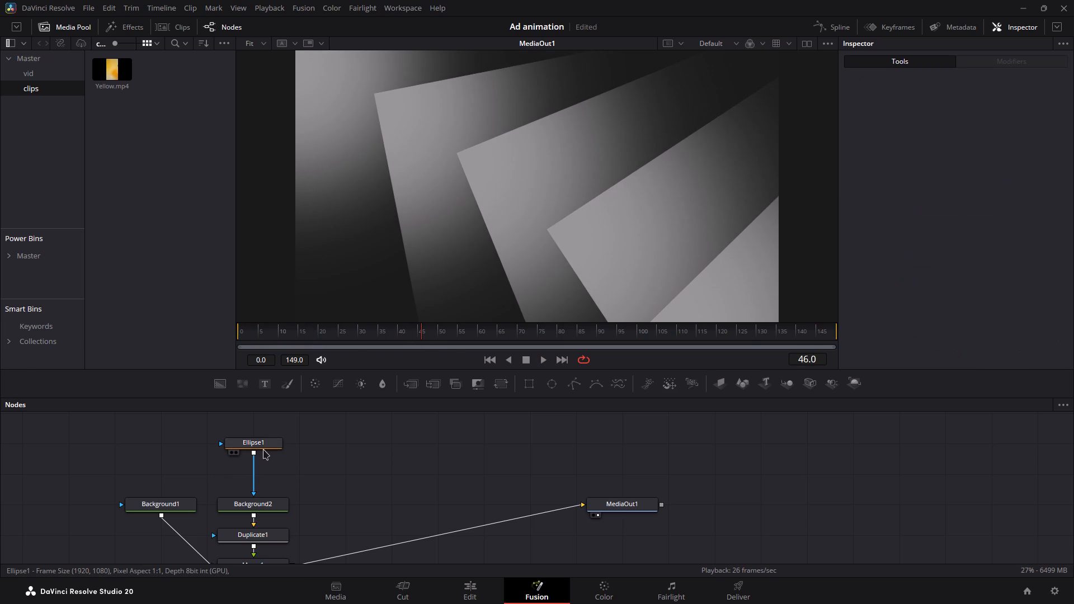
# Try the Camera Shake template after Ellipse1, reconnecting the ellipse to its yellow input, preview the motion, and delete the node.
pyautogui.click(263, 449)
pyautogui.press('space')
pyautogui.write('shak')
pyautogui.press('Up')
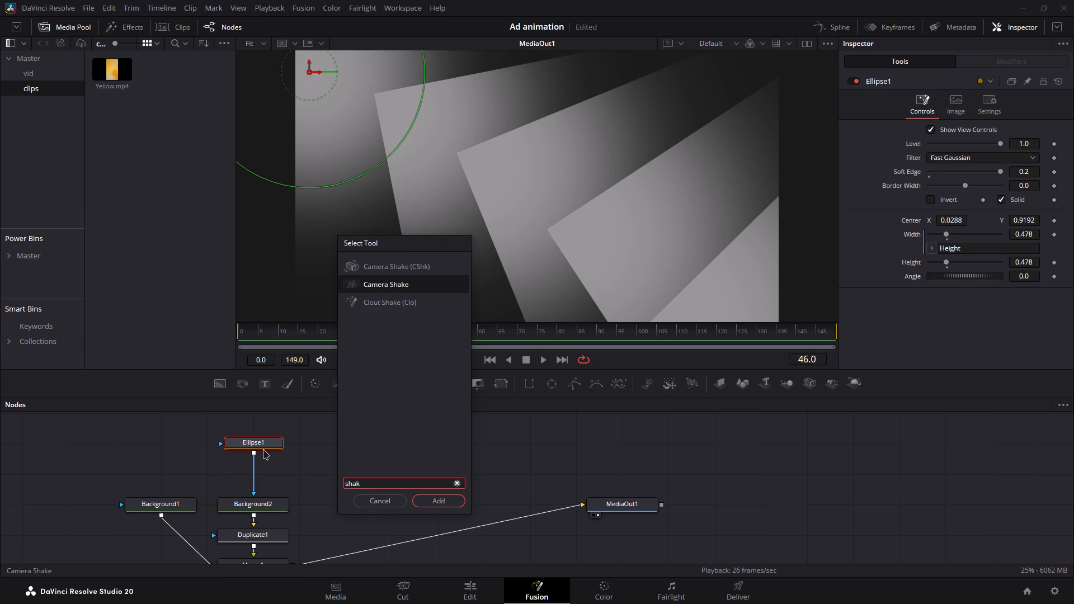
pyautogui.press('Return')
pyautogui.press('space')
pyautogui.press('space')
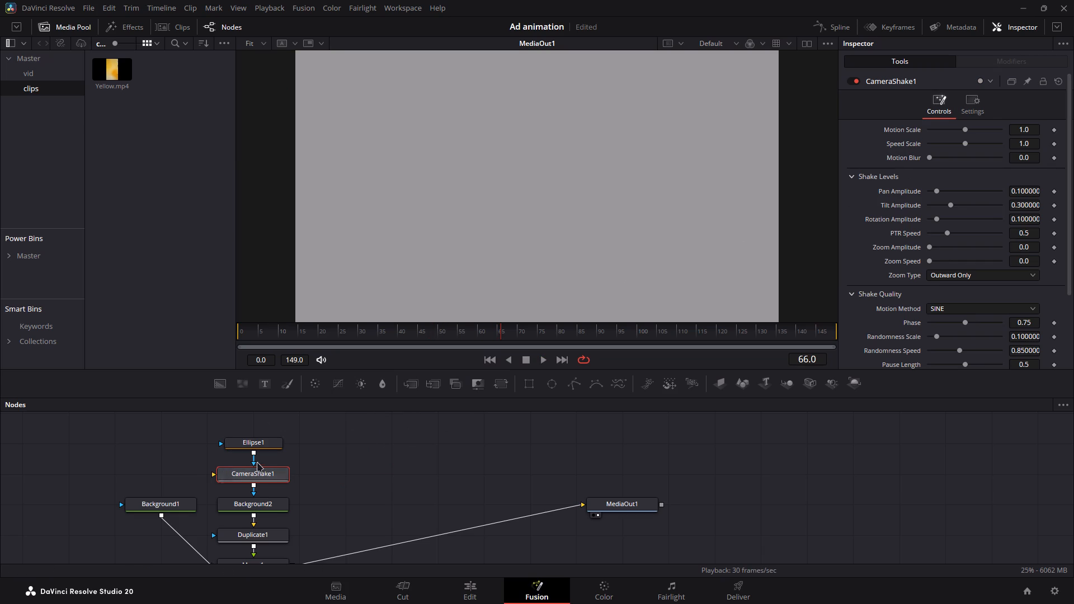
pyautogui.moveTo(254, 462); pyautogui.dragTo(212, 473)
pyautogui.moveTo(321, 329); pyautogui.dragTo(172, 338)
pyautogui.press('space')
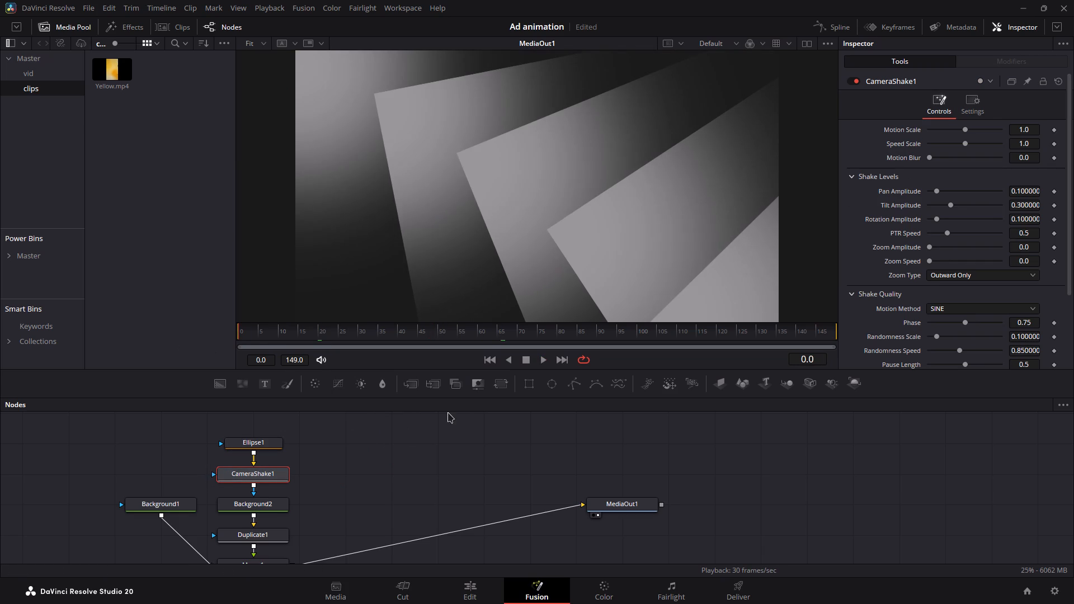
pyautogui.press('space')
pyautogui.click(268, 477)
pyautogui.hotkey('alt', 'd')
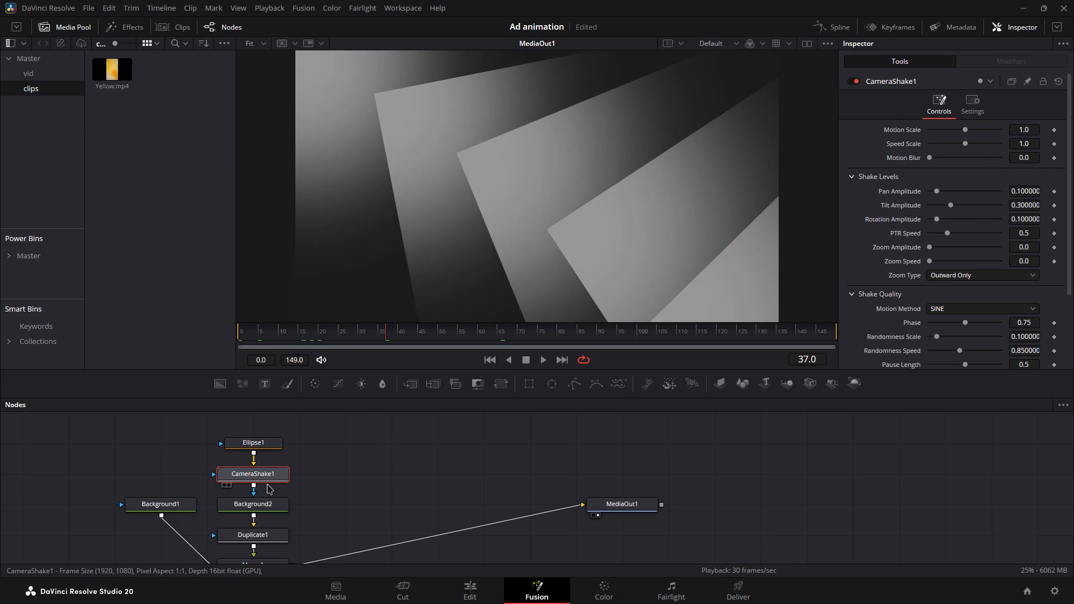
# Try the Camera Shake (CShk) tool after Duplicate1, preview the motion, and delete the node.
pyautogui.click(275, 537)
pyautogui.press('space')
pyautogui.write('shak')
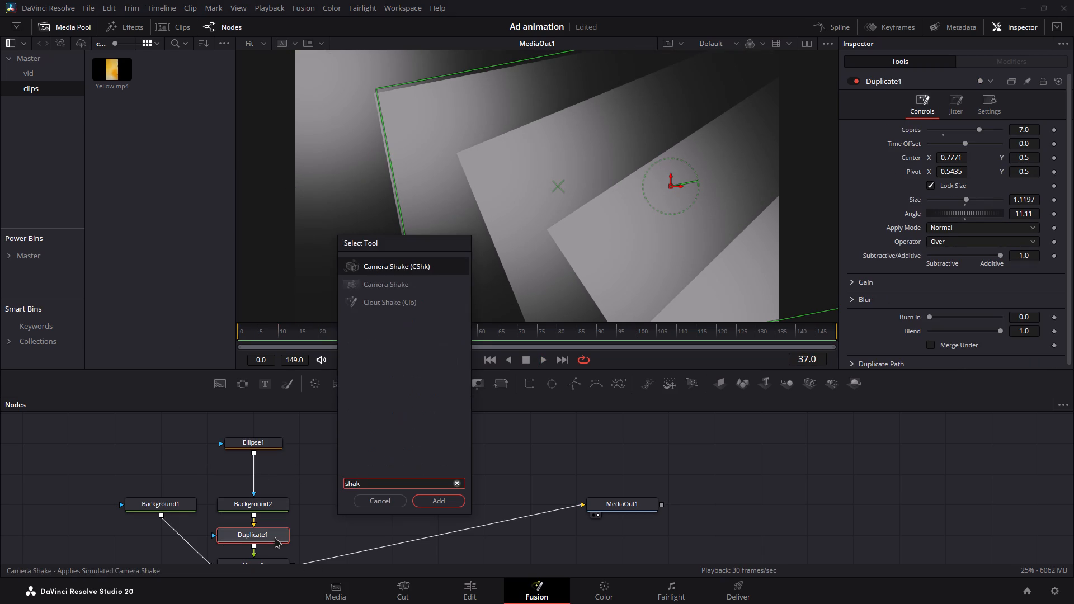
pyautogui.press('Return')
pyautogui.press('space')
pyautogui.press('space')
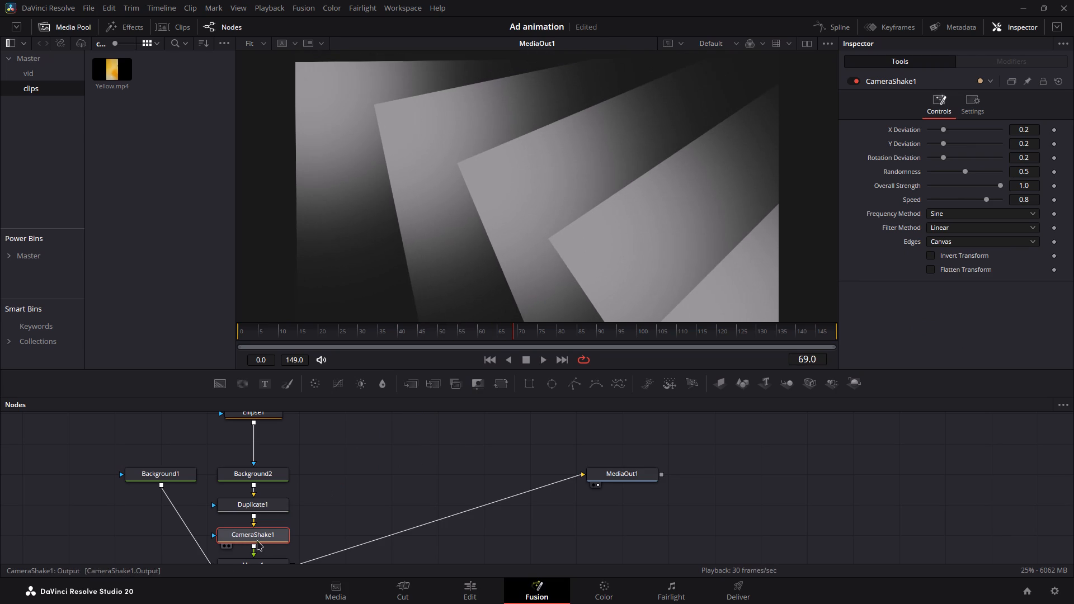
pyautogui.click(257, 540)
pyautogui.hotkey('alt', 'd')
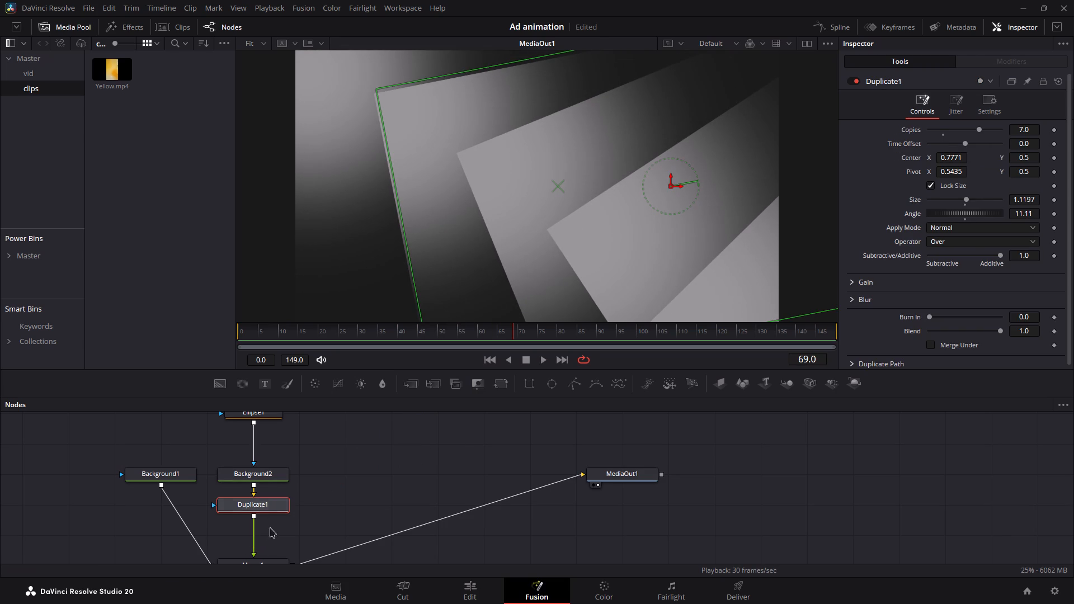
# Tidy the node graph by stacking Background2, Duplicate1 and Merge1 closely and aligning Background1 level with Merge1.
pyautogui.scroll(-1, 272, 515)
pyautogui.moveTo(272, 532); pyautogui.dragTo(277, 494)
pyautogui.scroll(1, 275, 497)
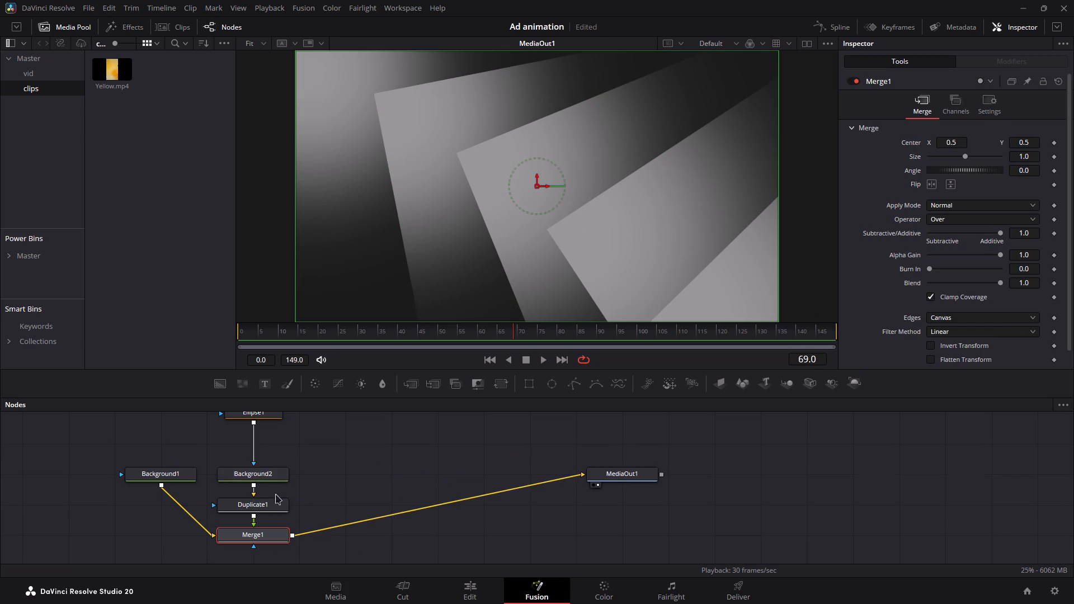
pyautogui.moveTo(296, 458); pyautogui.dragTo(276, 514)
pyautogui.moveTo(274, 511); pyautogui.dragTo(279, 481)
pyautogui.moveTo(263, 531); pyautogui.dragTo(271, 501)
pyautogui.click(319, 470)
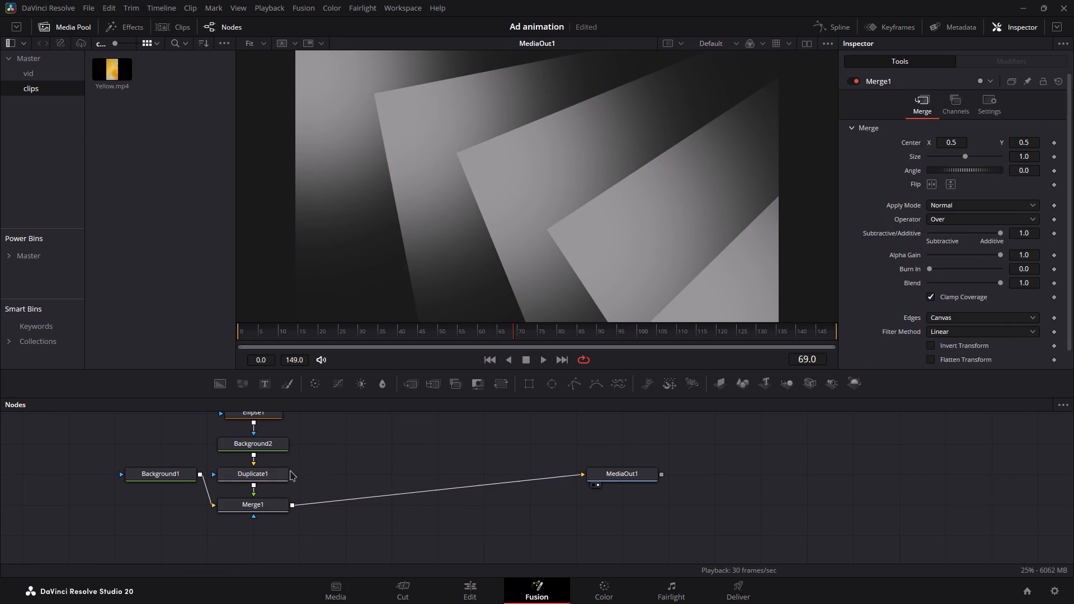
pyautogui.click(264, 473)
pyautogui.moveTo(180, 469); pyautogui.dragTo(173, 506)
pyautogui.moveTo(272, 507); pyautogui.dragTo(276, 520)
pyautogui.moveTo(272, 504); pyautogui.dragTo(278, 525)
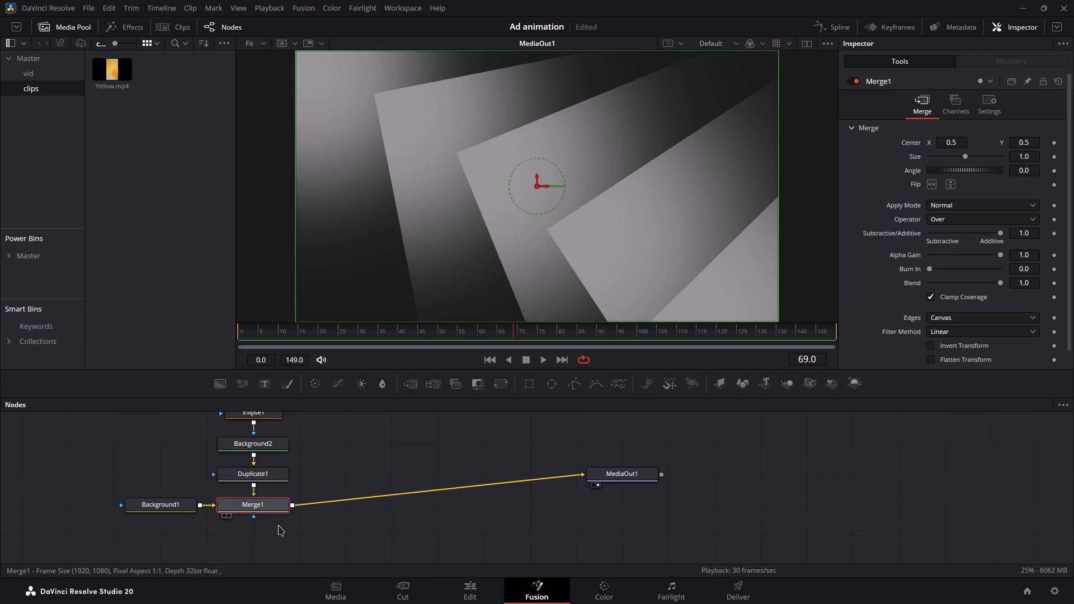
pyautogui.moveTo(278, 525); pyautogui.dragTo(277, 524)
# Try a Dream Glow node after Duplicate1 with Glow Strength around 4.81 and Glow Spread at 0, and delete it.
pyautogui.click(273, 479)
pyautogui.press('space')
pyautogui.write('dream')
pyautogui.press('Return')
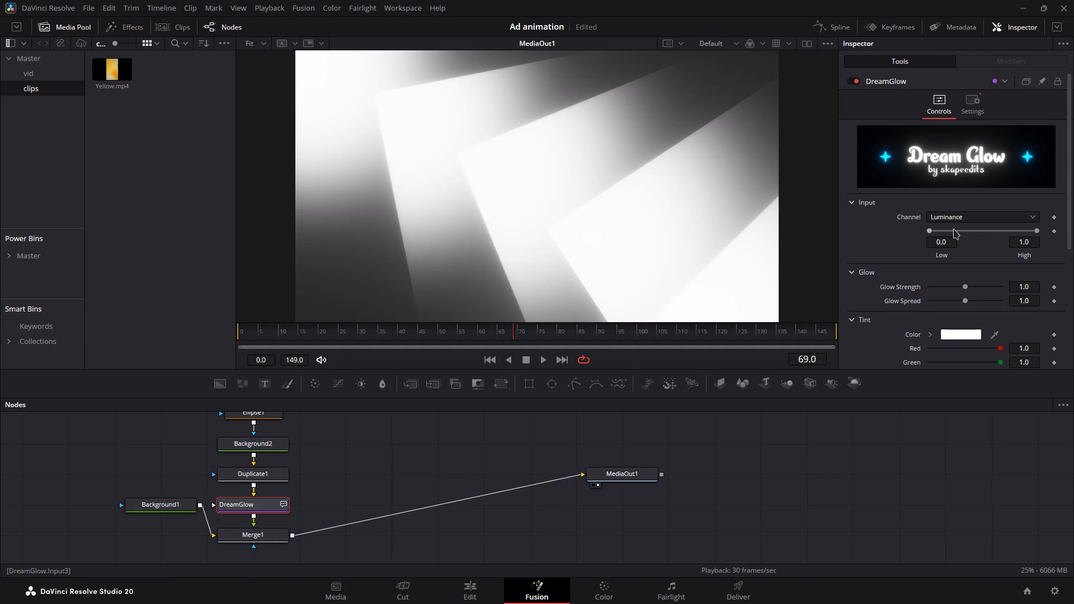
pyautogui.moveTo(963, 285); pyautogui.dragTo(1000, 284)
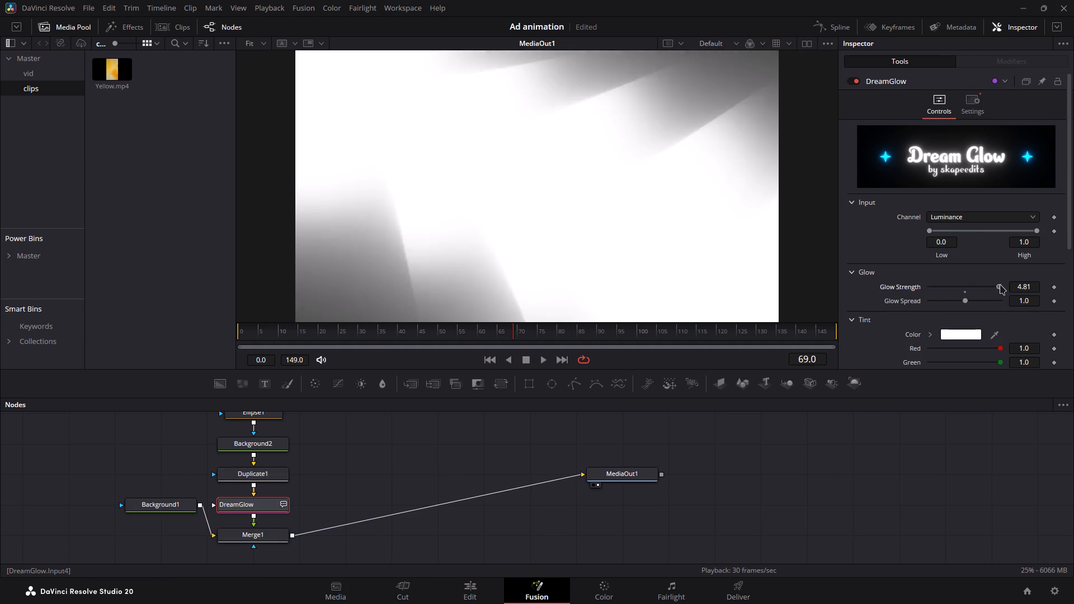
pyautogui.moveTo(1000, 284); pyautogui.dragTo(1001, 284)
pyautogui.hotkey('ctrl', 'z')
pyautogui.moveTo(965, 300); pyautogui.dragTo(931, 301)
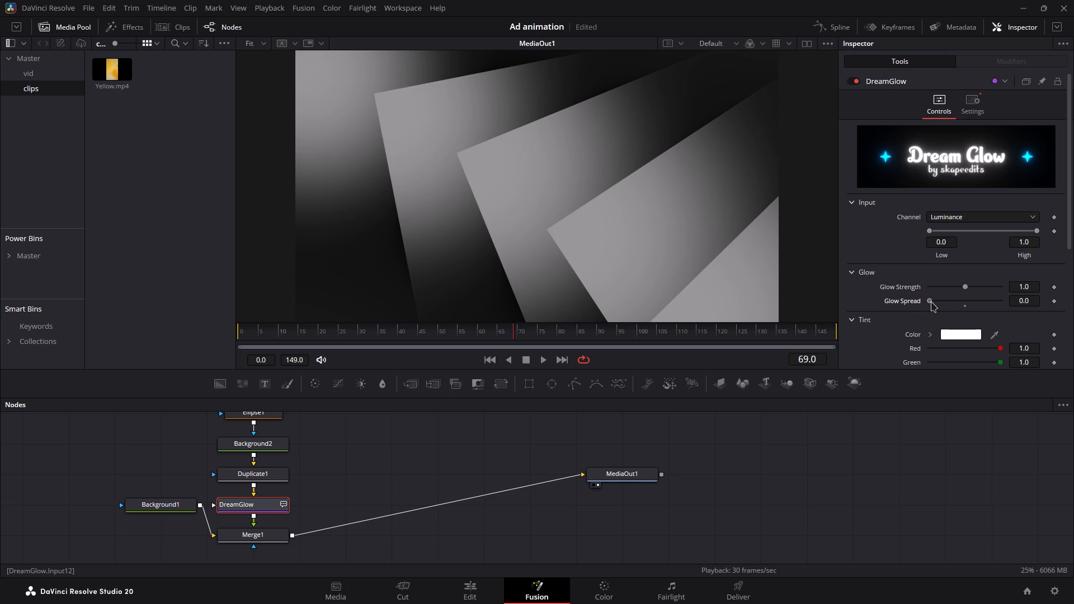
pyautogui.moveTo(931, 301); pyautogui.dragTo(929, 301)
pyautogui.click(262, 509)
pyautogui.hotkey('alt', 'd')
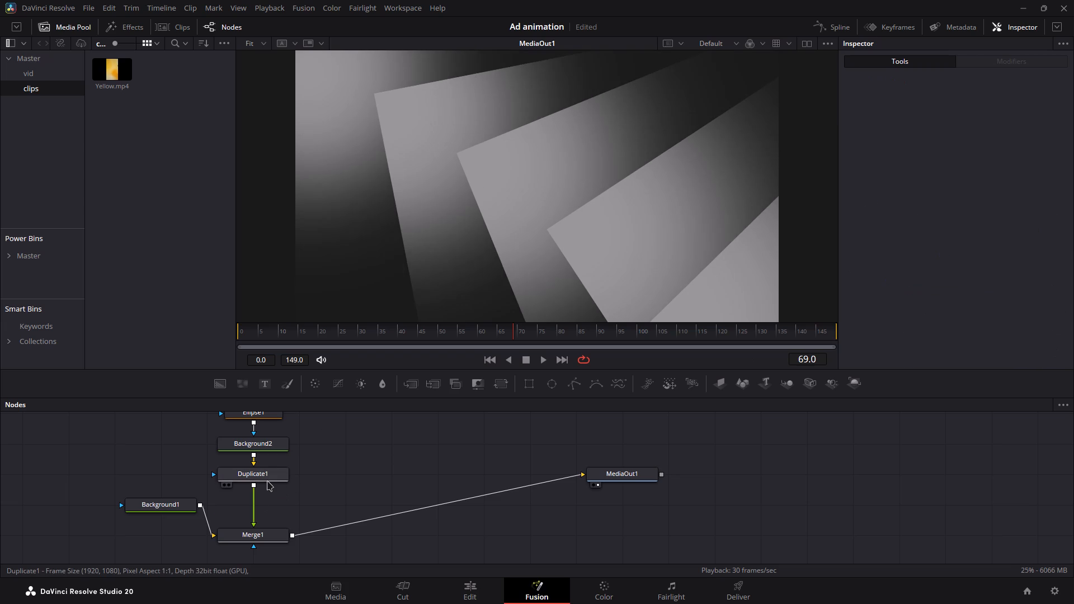
# Insert a Drop Shadow node after Duplicate1 and set its Blur to 0.
pyautogui.click(267, 480)
pyautogui.hotkey('shift', 'space')
pyautogui.write('drop')
pyautogui.press('Up')
pyautogui.press('Up')
pyautogui.press('Return')
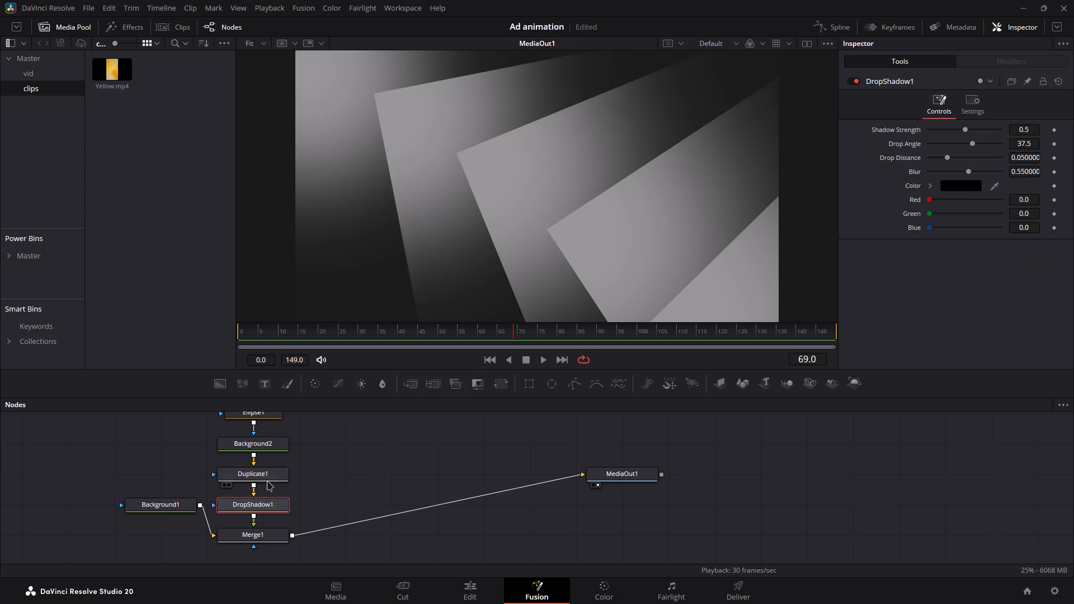
pyautogui.moveTo(969, 171); pyautogui.dragTo(797, 176)
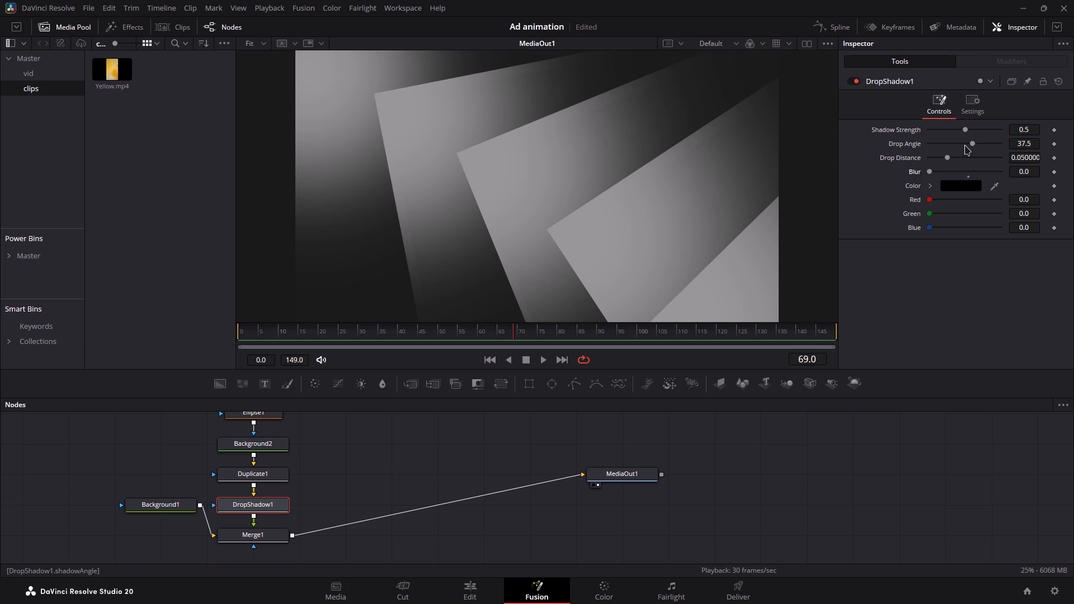
# Set the drop shadow's Shadow Strength to 1.0 and its color to bright pink, #ff3ed5.
pyautogui.moveTo(965, 129); pyautogui.dragTo(1073, 130)
pyautogui.click(965, 189)
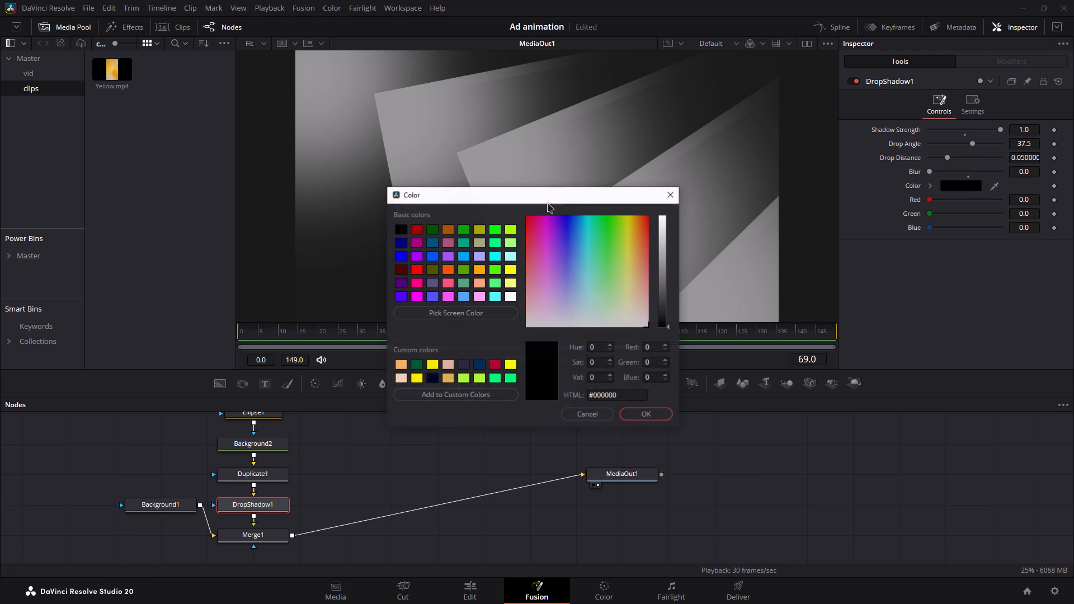
pyautogui.moveTo(584, 201); pyautogui.dragTo(613, 267)
pyautogui.moveTo(642, 342); pyautogui.dragTo(647, 419)
pyautogui.moveTo(693, 328); pyautogui.dragTo(689, 216)
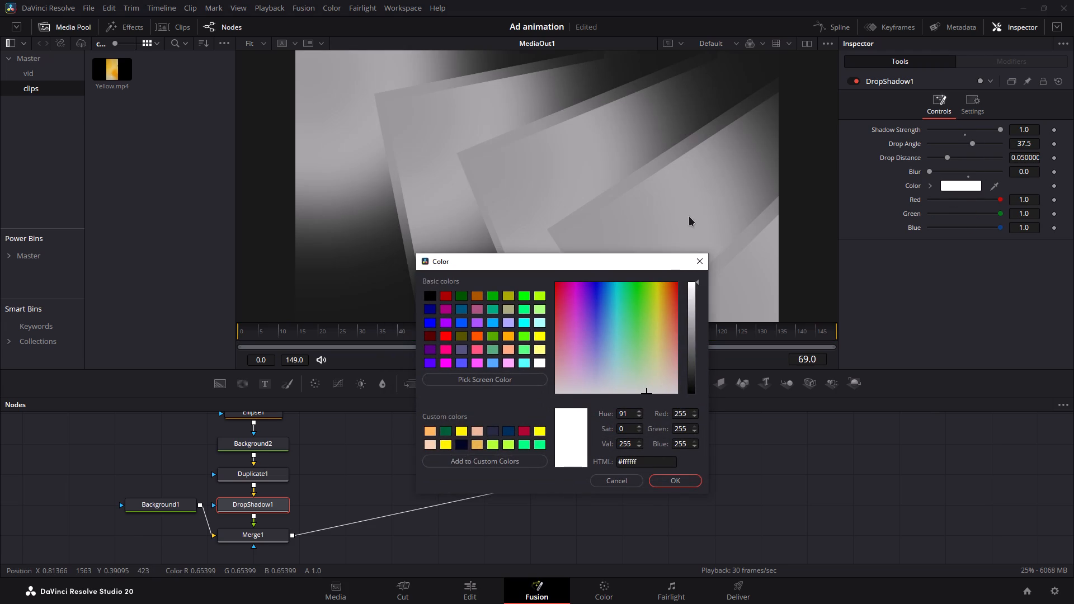
pyautogui.moveTo(668, 291); pyautogui.dragTo(707, 274)
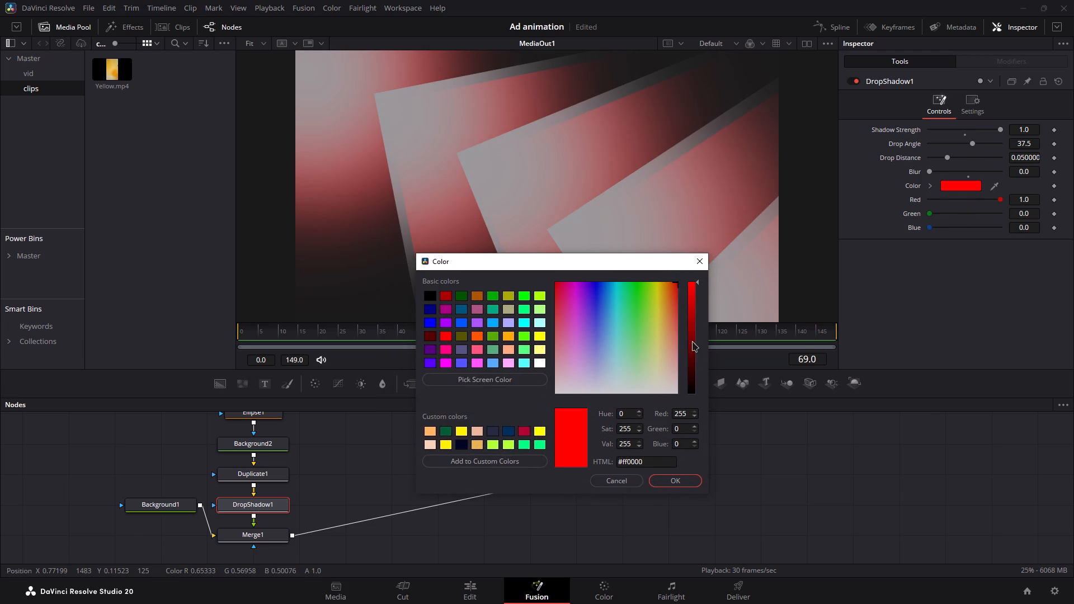
pyautogui.moveTo(629, 343); pyautogui.dragTo(563, 299)
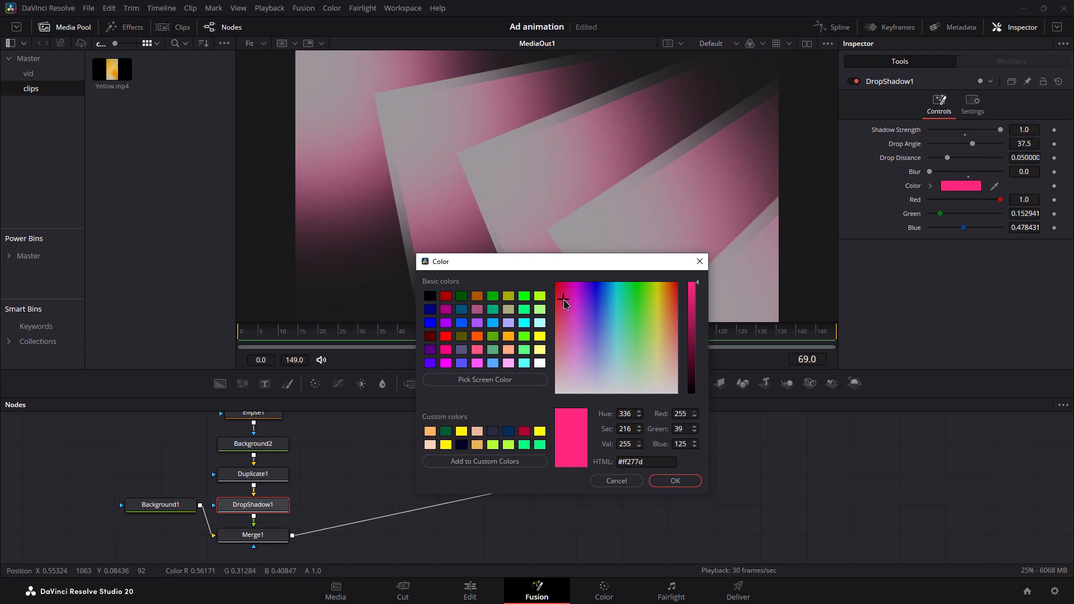
pyautogui.moveTo(563, 299); pyautogui.dragTo(571, 309)
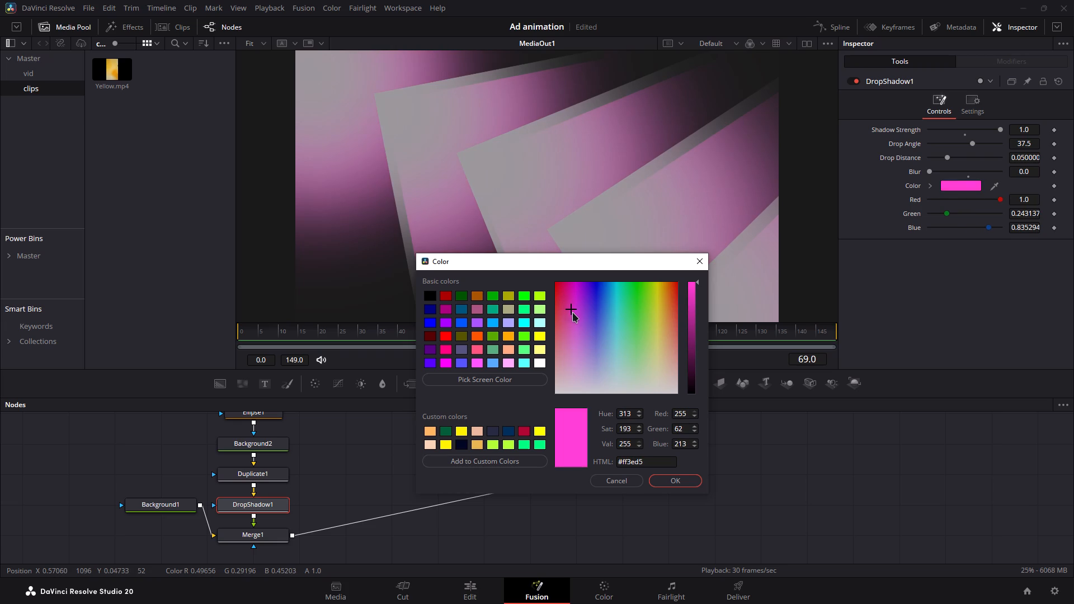
pyautogui.click(677, 479)
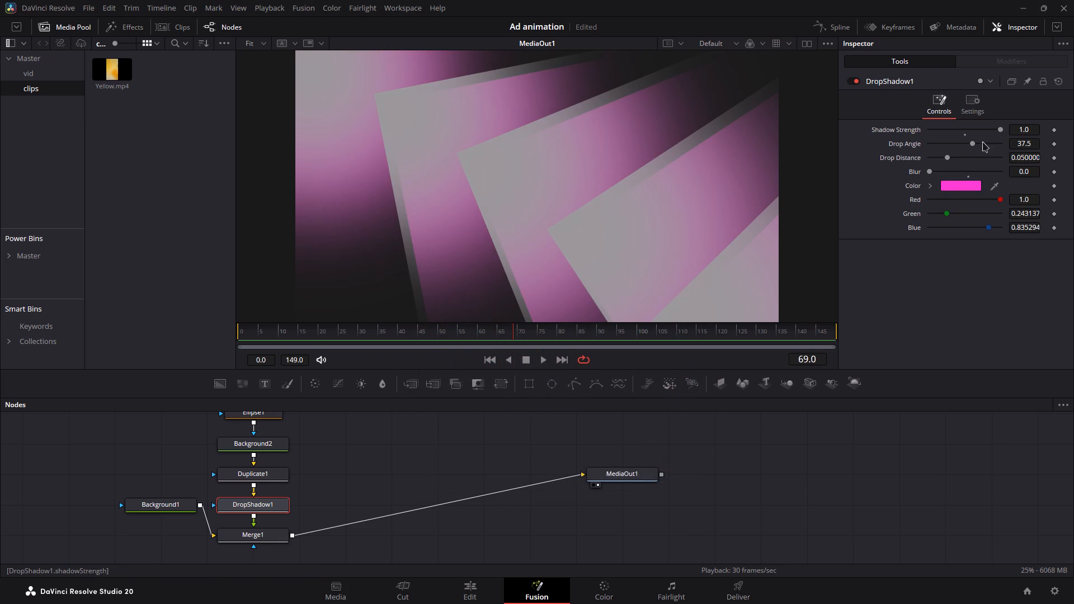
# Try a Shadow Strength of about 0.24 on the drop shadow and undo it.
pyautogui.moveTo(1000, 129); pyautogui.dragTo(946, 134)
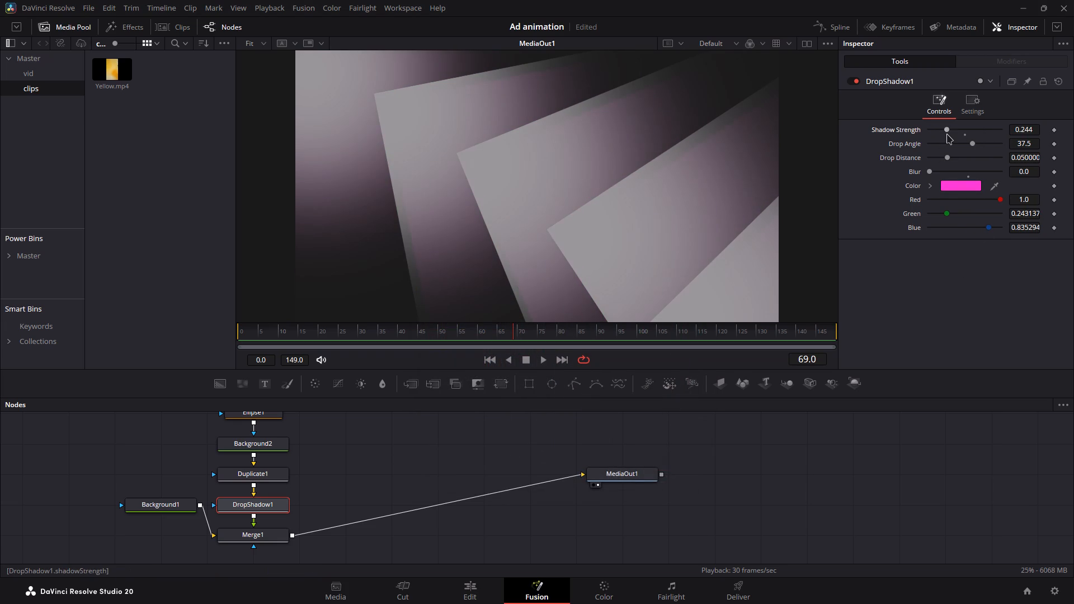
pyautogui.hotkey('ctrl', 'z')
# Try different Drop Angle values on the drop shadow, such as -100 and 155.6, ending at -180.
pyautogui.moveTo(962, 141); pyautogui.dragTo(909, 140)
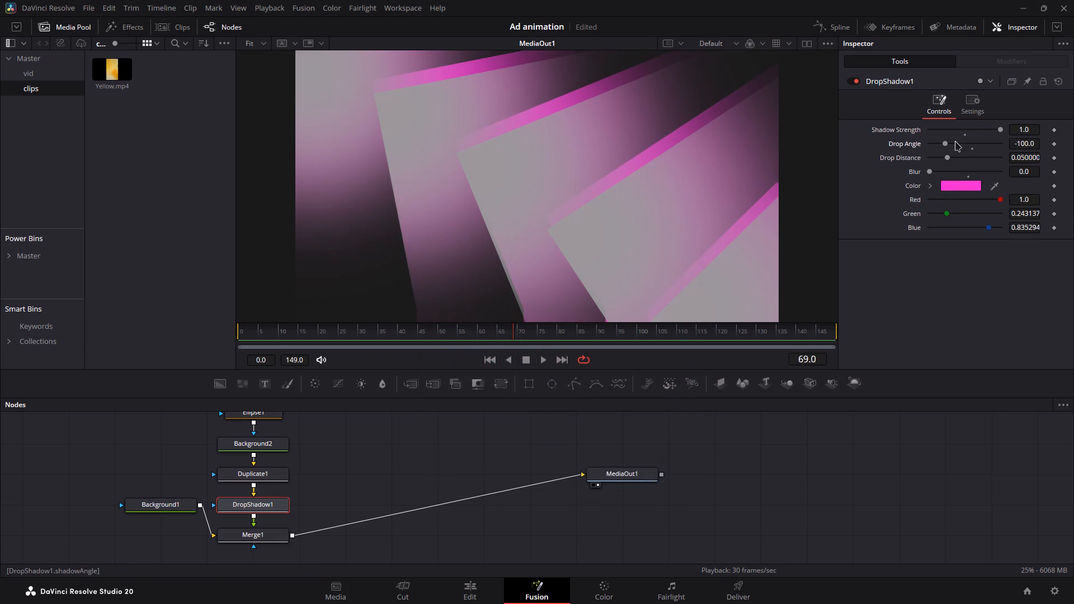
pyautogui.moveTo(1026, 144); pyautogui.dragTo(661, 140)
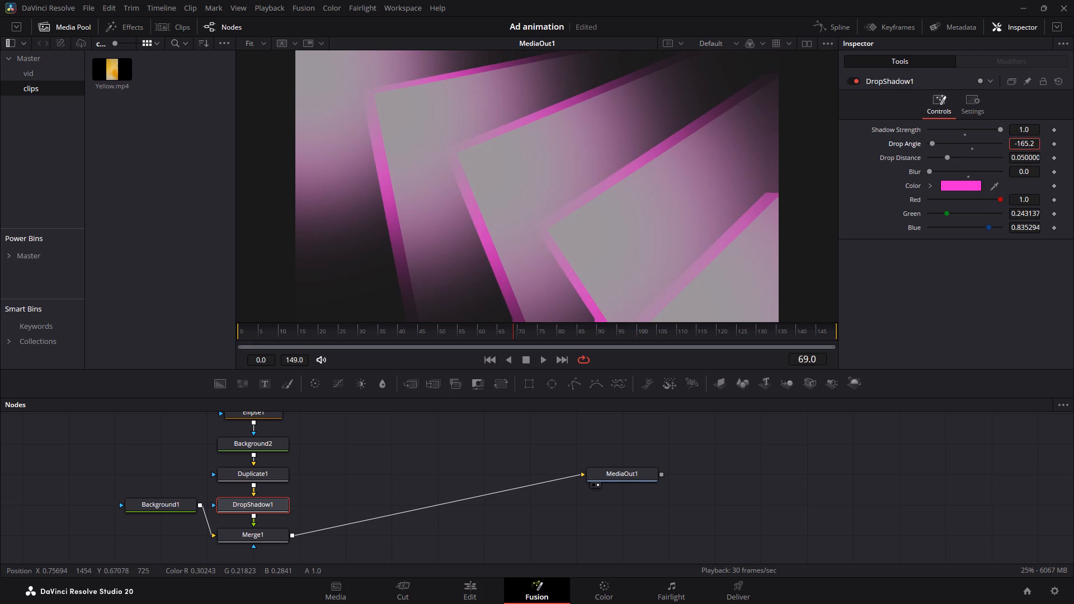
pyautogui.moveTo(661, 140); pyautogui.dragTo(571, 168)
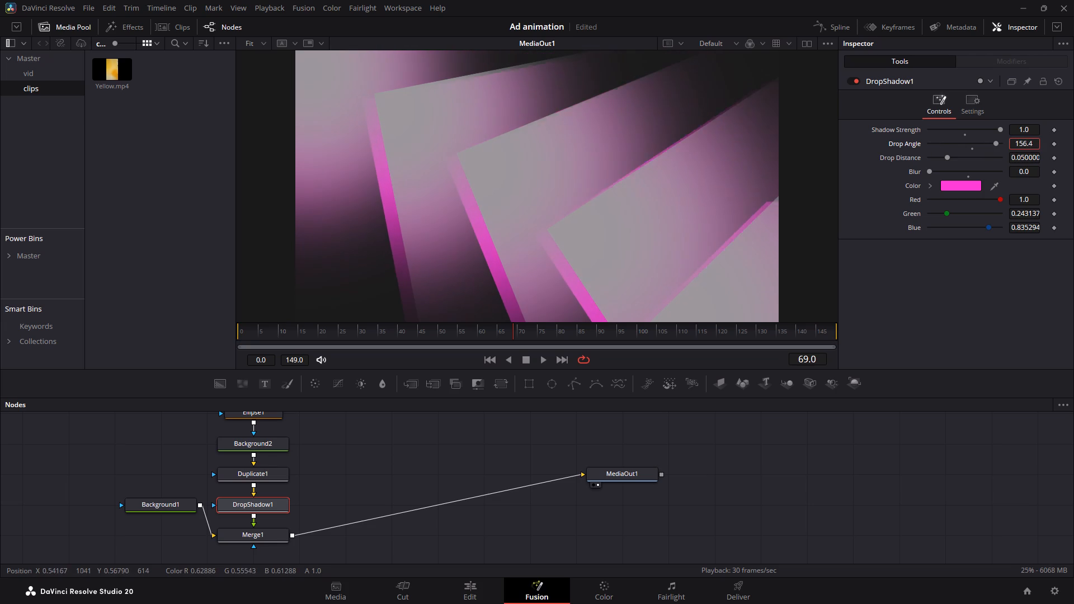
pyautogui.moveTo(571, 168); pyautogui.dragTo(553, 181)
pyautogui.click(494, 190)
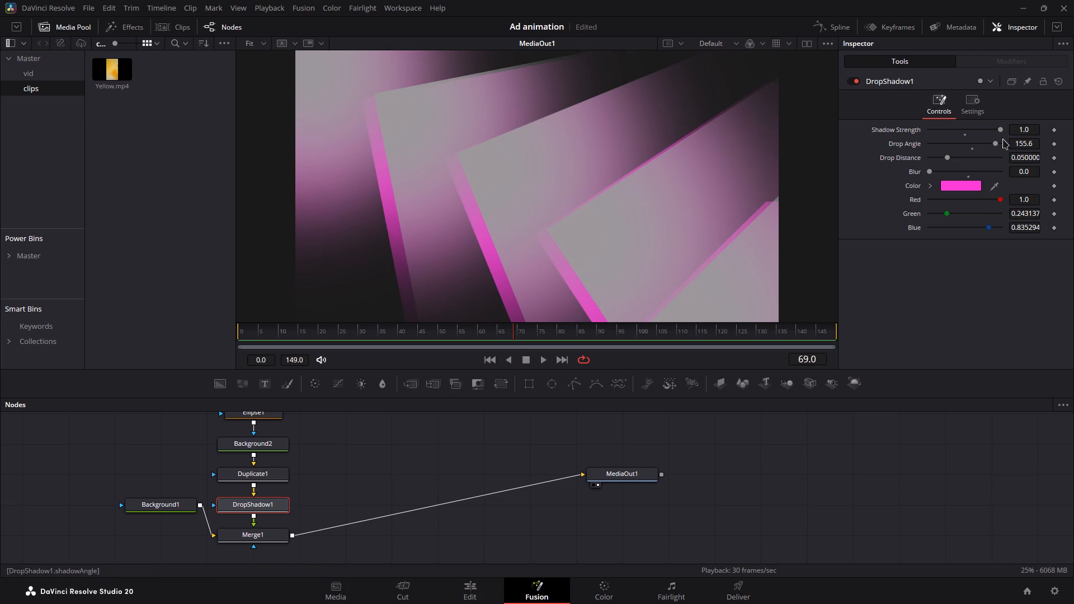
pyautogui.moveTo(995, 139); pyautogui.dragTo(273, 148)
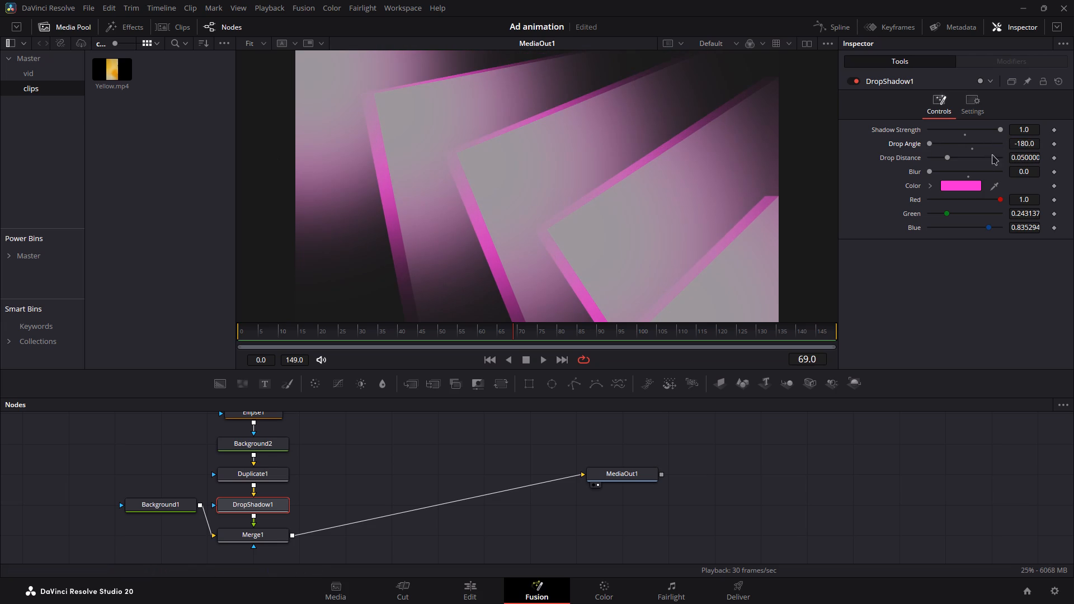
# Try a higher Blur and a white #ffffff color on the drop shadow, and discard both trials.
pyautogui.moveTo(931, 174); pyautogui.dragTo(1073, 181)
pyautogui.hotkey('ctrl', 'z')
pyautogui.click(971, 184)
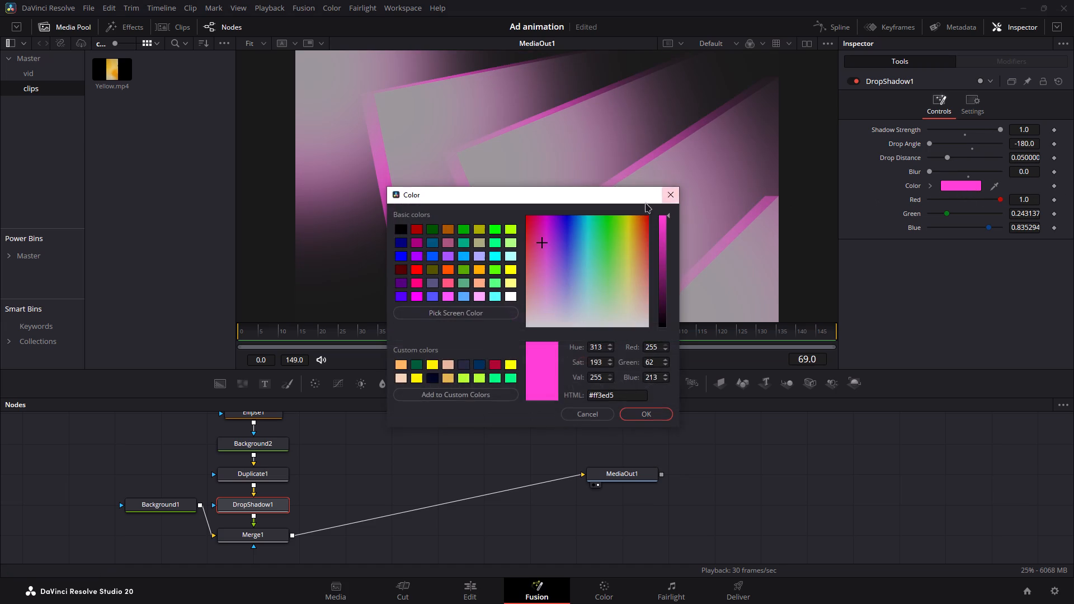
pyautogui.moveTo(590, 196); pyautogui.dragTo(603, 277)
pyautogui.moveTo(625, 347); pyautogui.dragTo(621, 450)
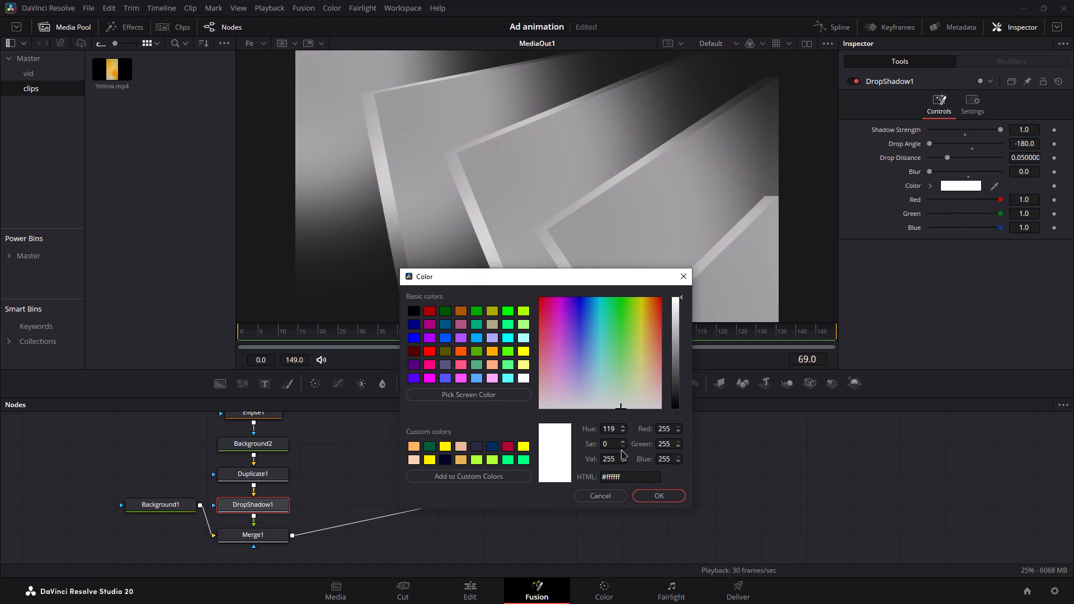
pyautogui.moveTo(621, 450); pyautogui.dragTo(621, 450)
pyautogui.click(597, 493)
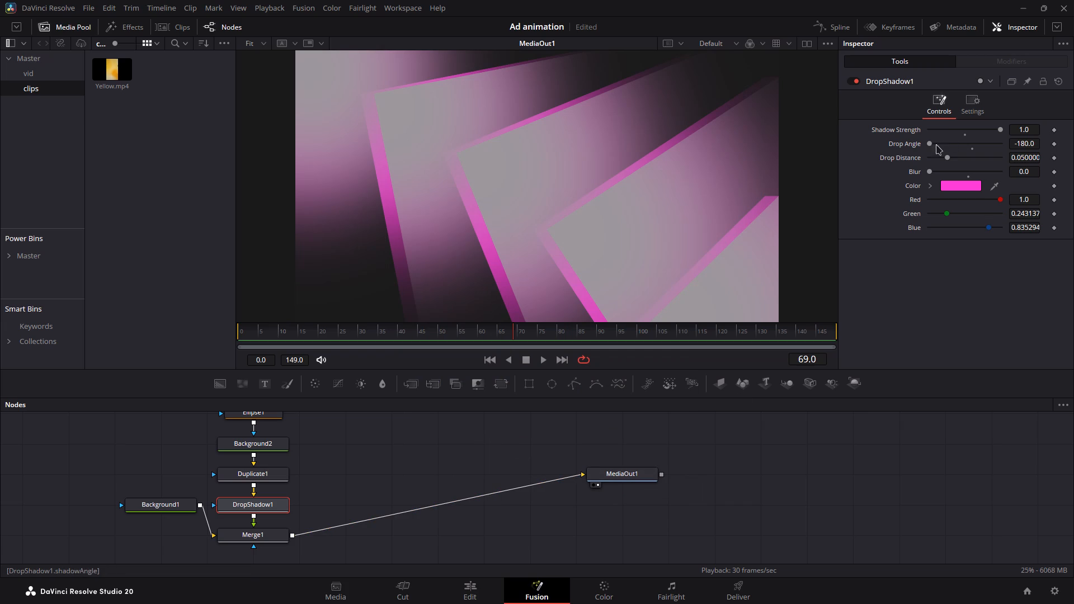
# Refine the drop shadow to a Drop Distance of 0.0315, a Drop Angle of -159.6 and a Blur of 1.0.
pyautogui.moveTo(948, 160); pyautogui.dragTo(1033, 167)
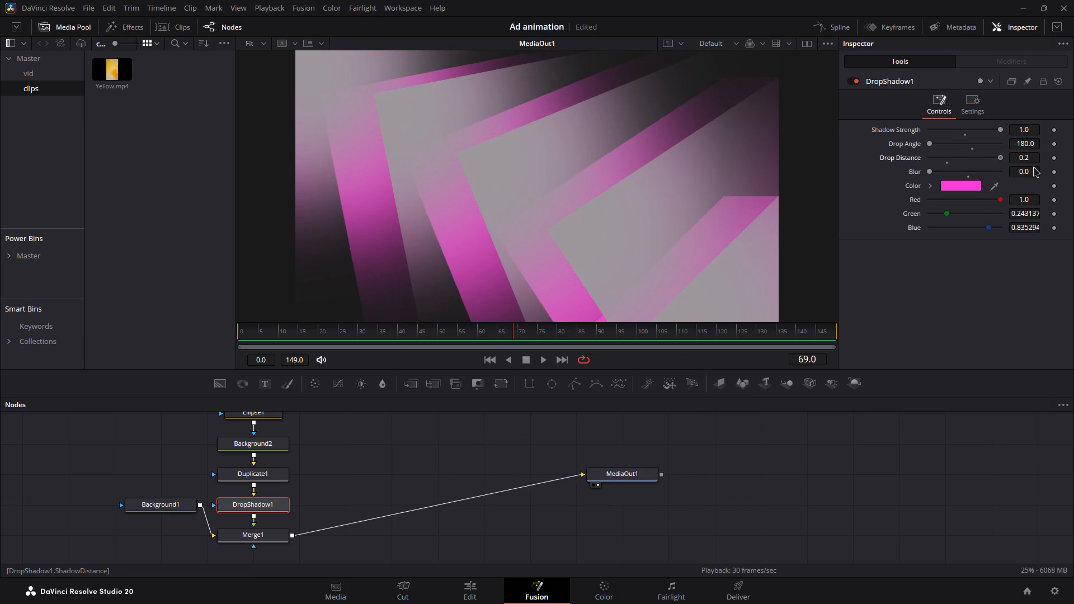
pyautogui.moveTo(1033, 167); pyautogui.dragTo(1034, 167)
pyautogui.hotkey('ctrl', 'z')
pyautogui.moveTo(1032, 157); pyautogui.dragTo(932, 158)
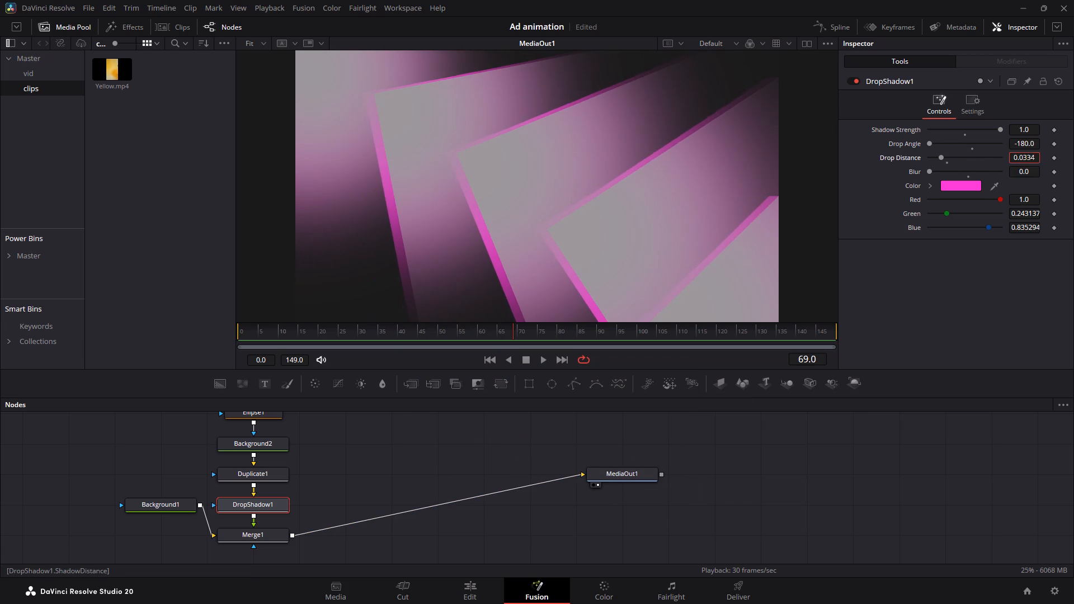
pyautogui.moveTo(932, 158); pyautogui.dragTo(929, 158)
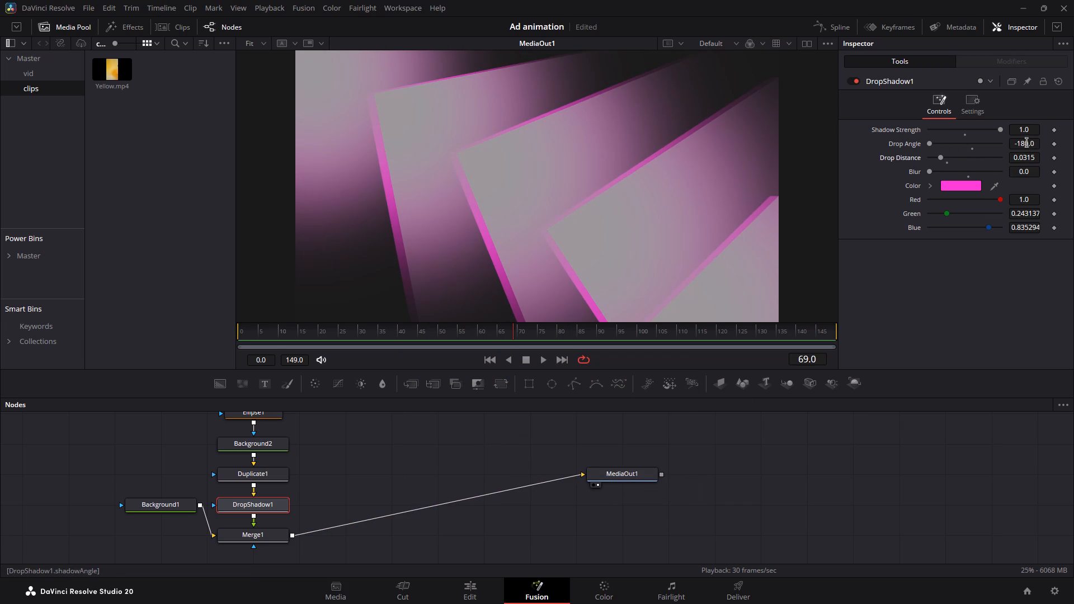
pyautogui.moveTo(1030, 143); pyautogui.dragTo(656, 187)
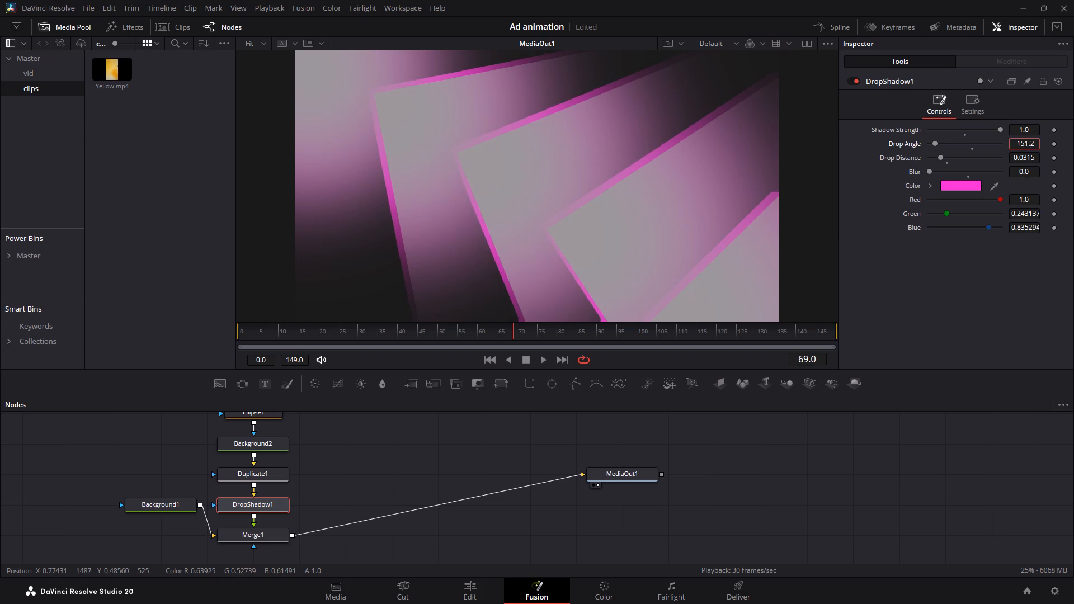
pyautogui.moveTo(656, 187); pyautogui.dragTo(615, 180)
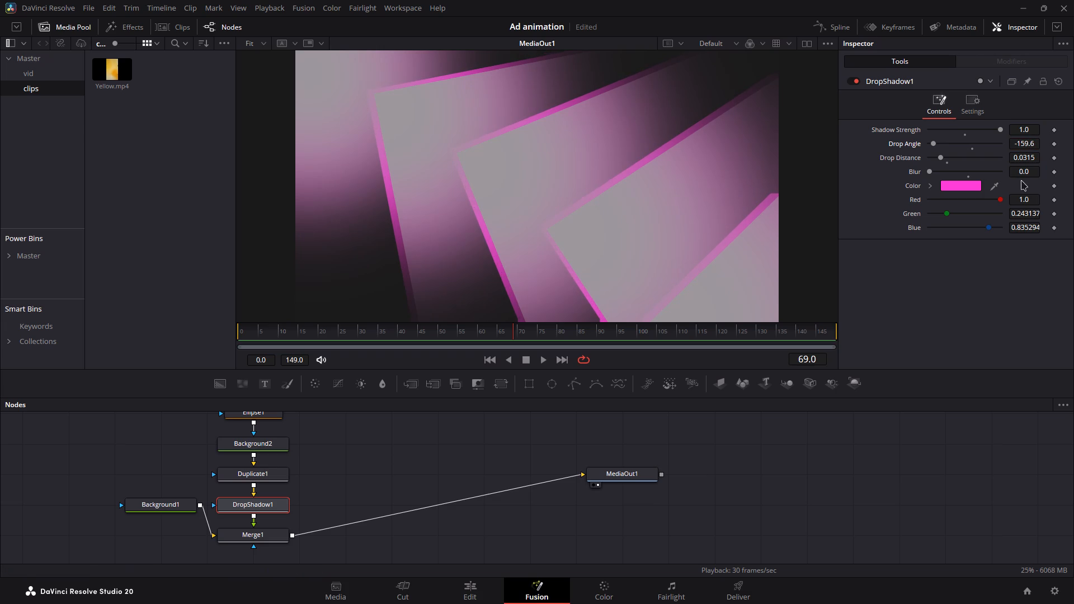
pyautogui.moveTo(1030, 171); pyautogui.dragTo(941, 202)
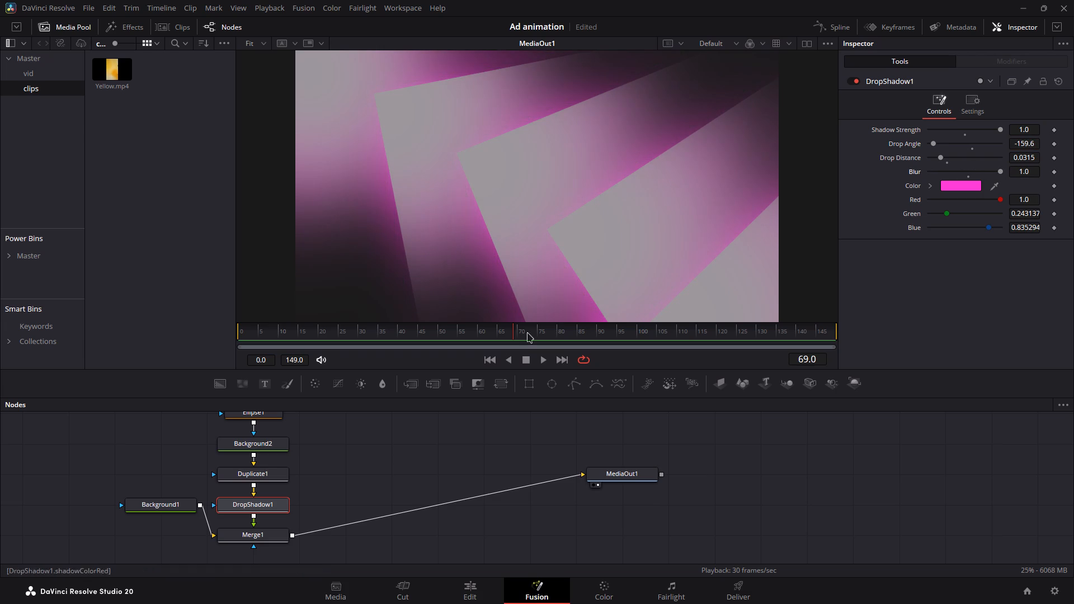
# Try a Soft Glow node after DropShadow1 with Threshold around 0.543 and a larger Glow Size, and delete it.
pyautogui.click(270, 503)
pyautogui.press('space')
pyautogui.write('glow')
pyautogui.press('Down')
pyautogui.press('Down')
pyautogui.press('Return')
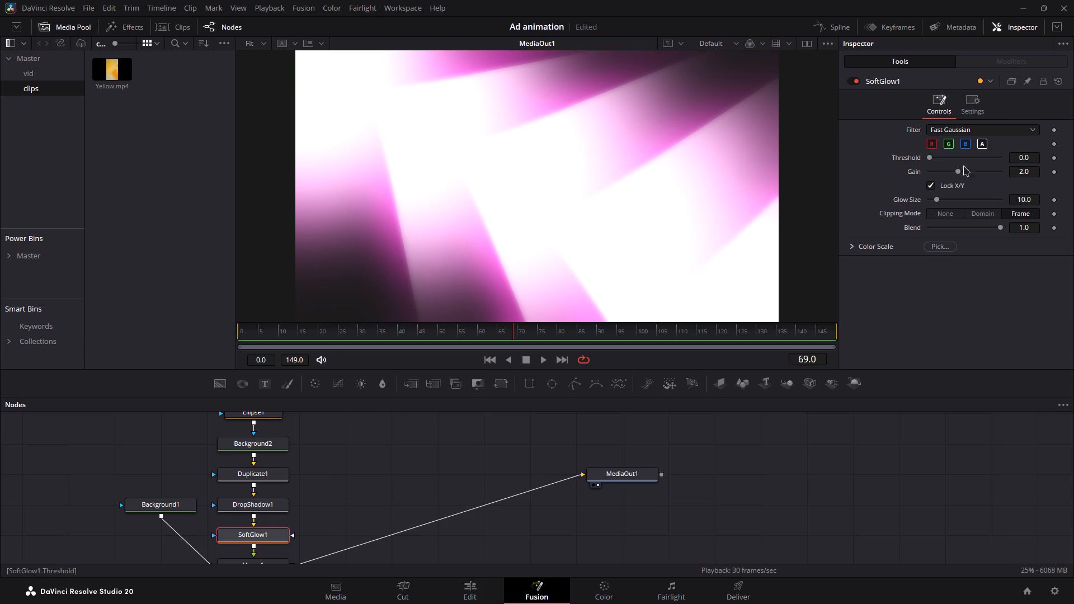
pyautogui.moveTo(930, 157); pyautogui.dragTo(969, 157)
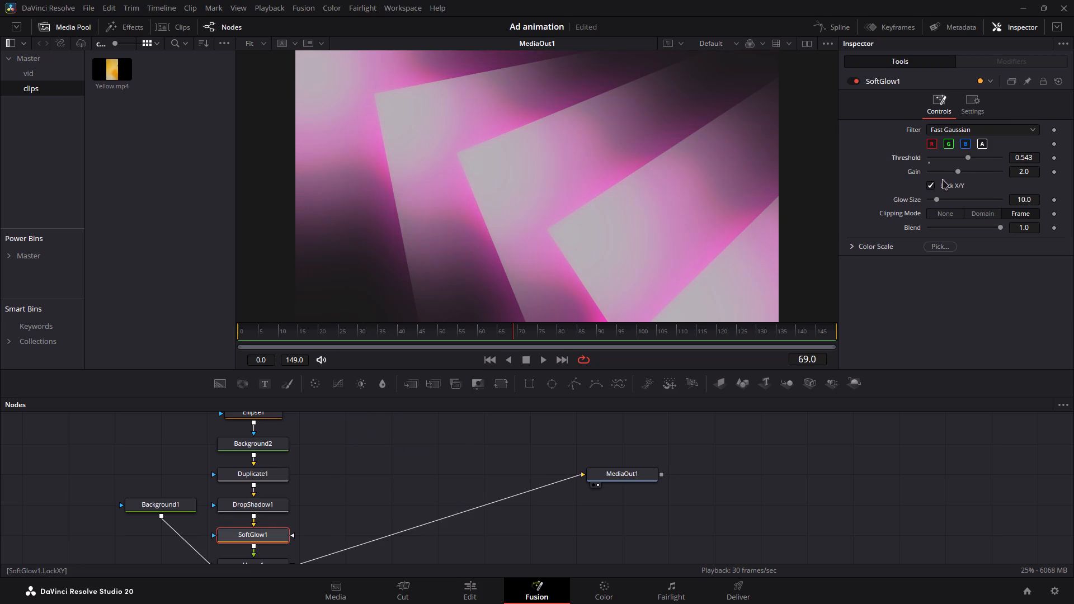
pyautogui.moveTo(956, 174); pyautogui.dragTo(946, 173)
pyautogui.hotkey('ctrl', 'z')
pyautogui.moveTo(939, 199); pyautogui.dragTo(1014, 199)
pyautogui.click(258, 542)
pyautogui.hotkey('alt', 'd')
# Insert a Coordinate Space (CdS) node after DropShadow1 and scrub the timeline near its start to preview the distortion.
pyautogui.click(269, 515)
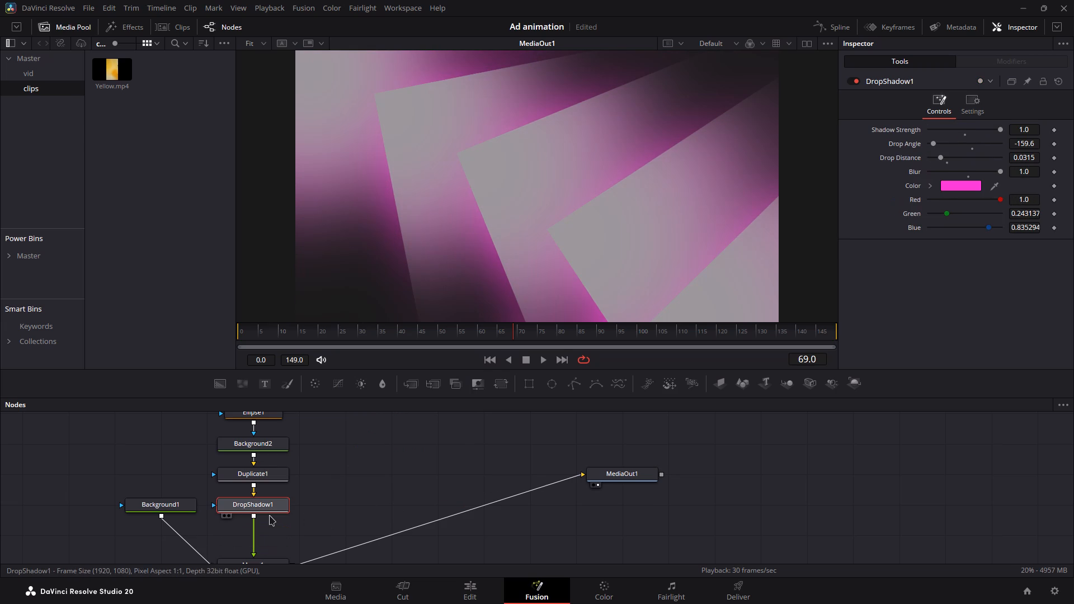
pyautogui.press('space')
pyautogui.write('d')
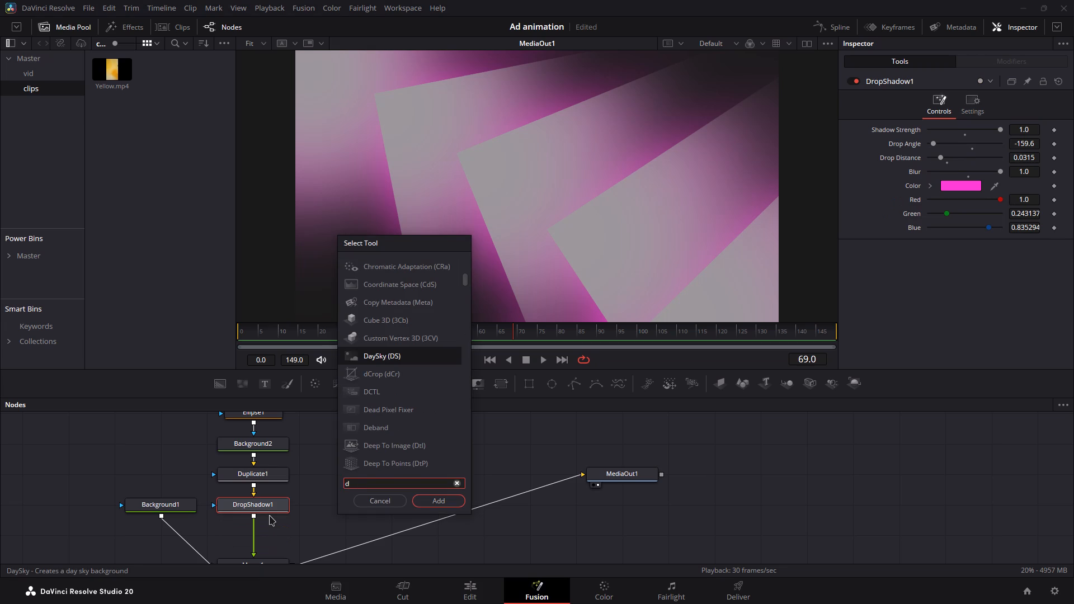
pyautogui.press('Up')
pyautogui.press('Up')
pyautogui.press('Up')
pyautogui.press('Up')
pyautogui.press('Return')
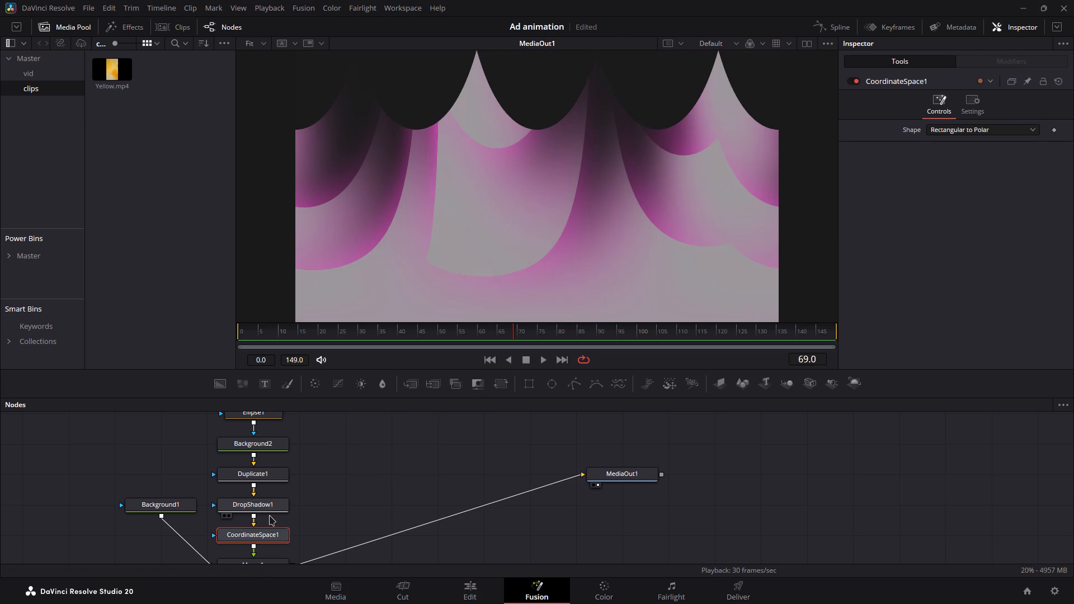
pyautogui.moveTo(358, 320); pyautogui.dragTo(353, 323)
pyautogui.moveTo(353, 325); pyautogui.dragTo(213, 332)
pyautogui.moveTo(213, 332); pyautogui.dragTo(213, 332)
pyautogui.moveTo(228, 332); pyautogui.dragTo(344, 333)
# Set the Coordinate Space node's Shape to Polar to Rectangular.
pyautogui.click(958, 130)
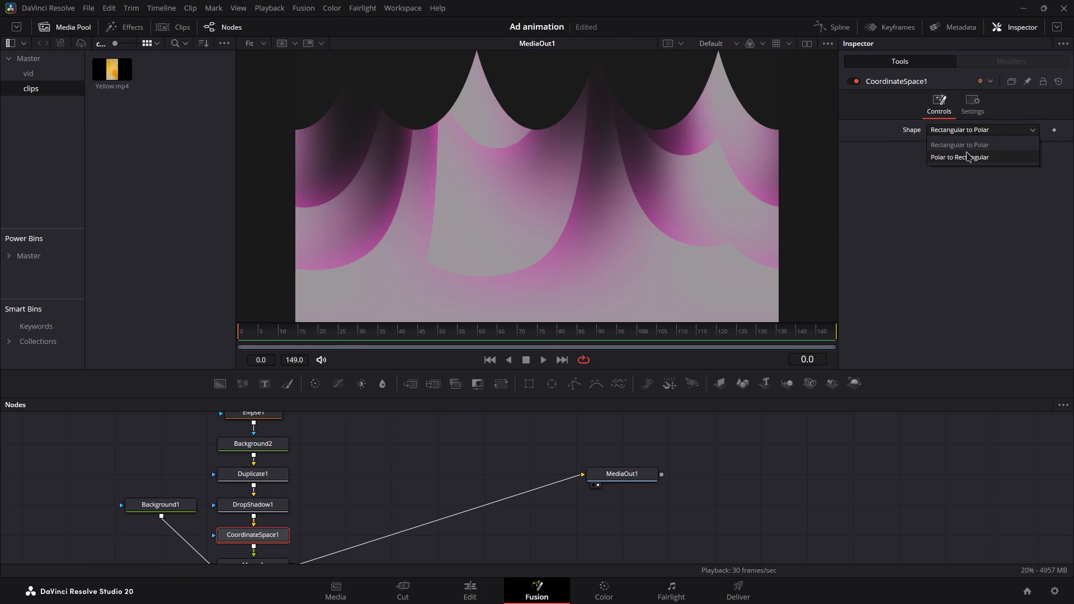
pyautogui.click(967, 155)
pyautogui.click(265, 537)
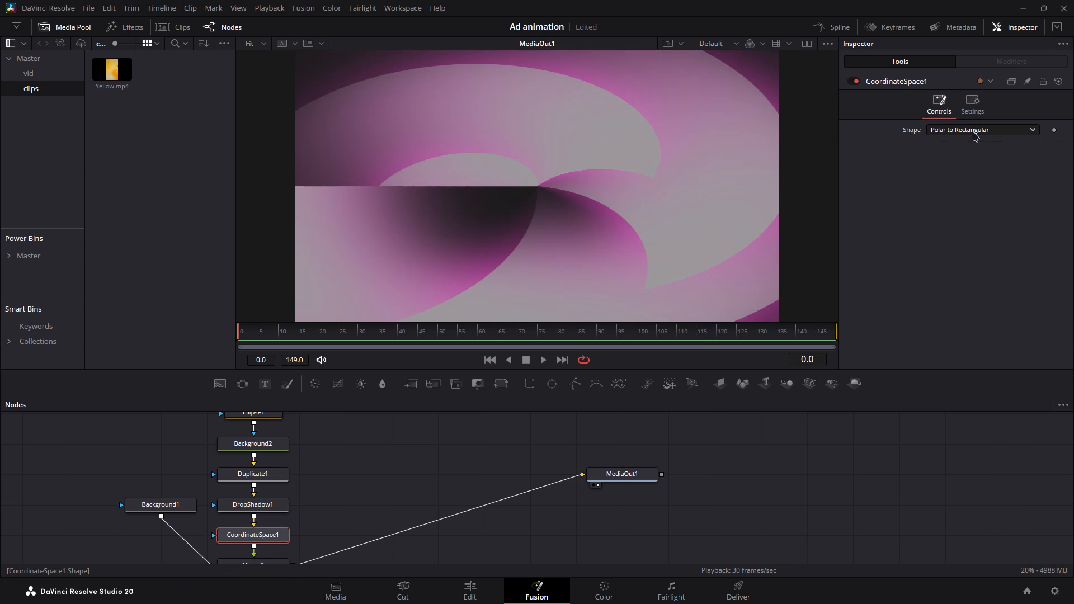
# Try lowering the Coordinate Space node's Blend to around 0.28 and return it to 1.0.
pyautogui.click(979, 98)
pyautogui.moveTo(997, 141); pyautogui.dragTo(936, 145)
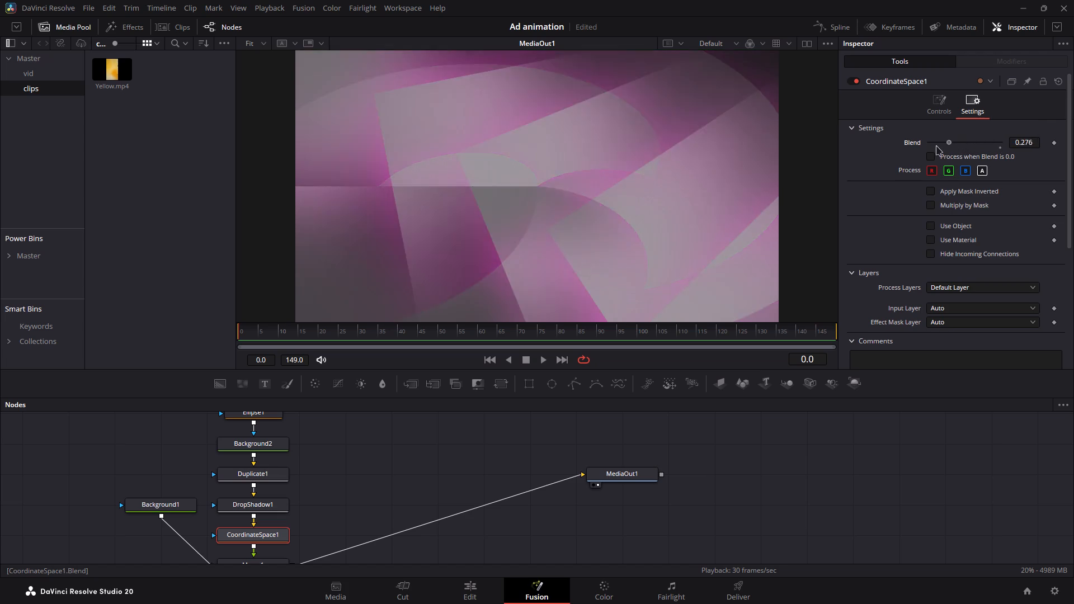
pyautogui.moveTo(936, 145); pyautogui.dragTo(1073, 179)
# Cut CoordinateSpace1 out of the node chain, paste it unconnected beside Duplicate1 above Background1, and select DropShadow1.
pyautogui.click(270, 527)
pyautogui.keyDown('ctrl'); pyautogui.click(262, 535); pyautogui.keyUp('ctrl')
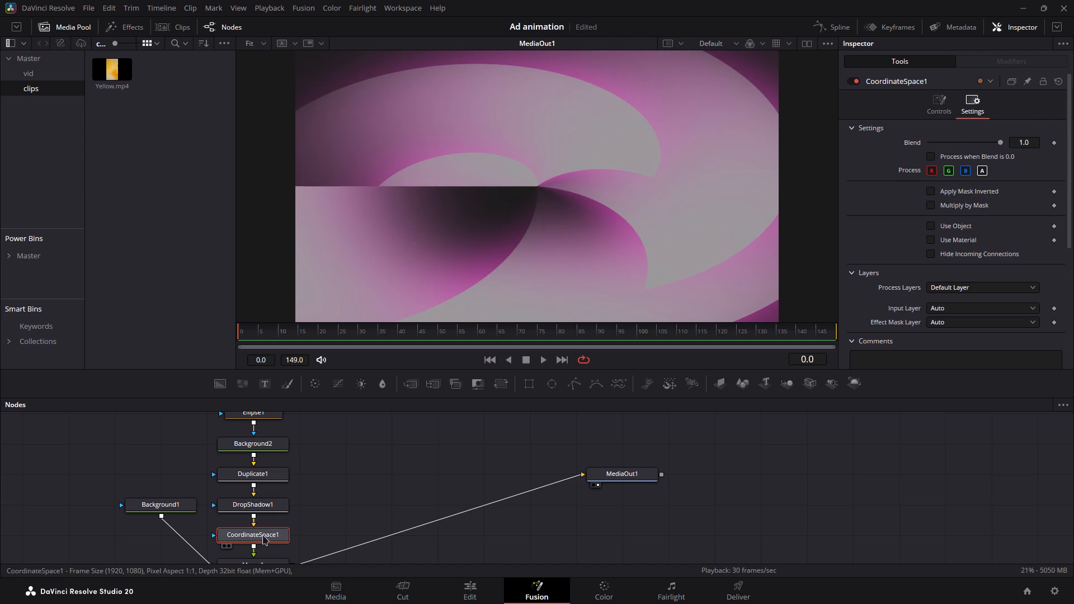
pyautogui.hotkey('ctrl', 'x')
pyautogui.click(154, 444)
pyautogui.click(263, 538)
pyautogui.hotkey('ctrl', 'x')
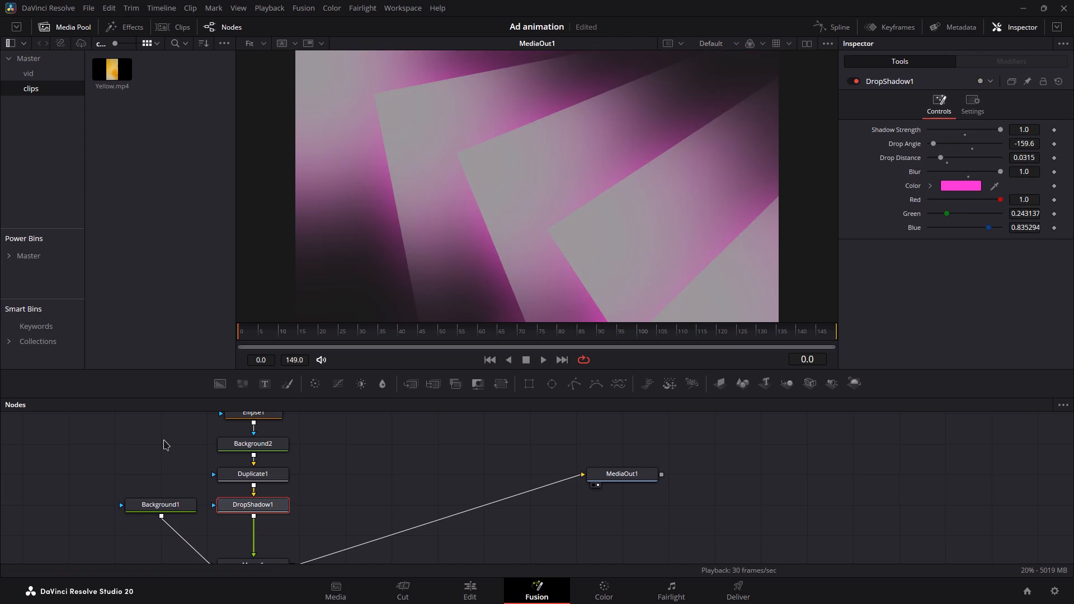
pyautogui.keyDown('ctrl'); pyautogui.click(163, 440); pyautogui.keyUp('ctrl')
pyautogui.hotkey('ctrl', 'v')
pyautogui.click(257, 540)
pyautogui.hotkey('ctrl', 'x')
pyautogui.click(386, 436)
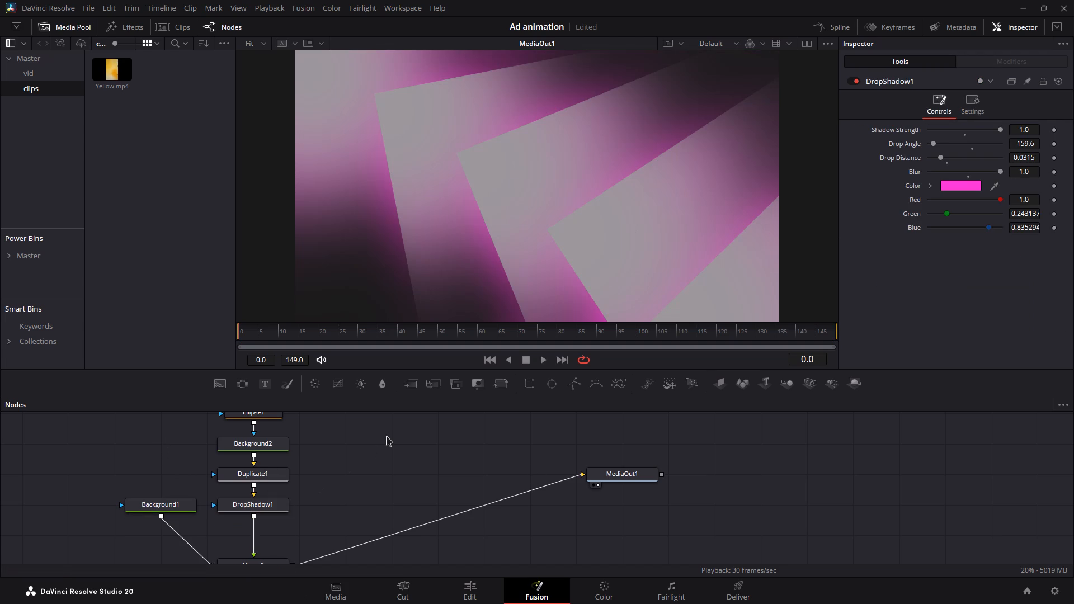
pyautogui.hotkey('ctrl', 'v')
pyautogui.moveTo(388, 446); pyautogui.dragTo(114, 462)
pyautogui.click(230, 501)
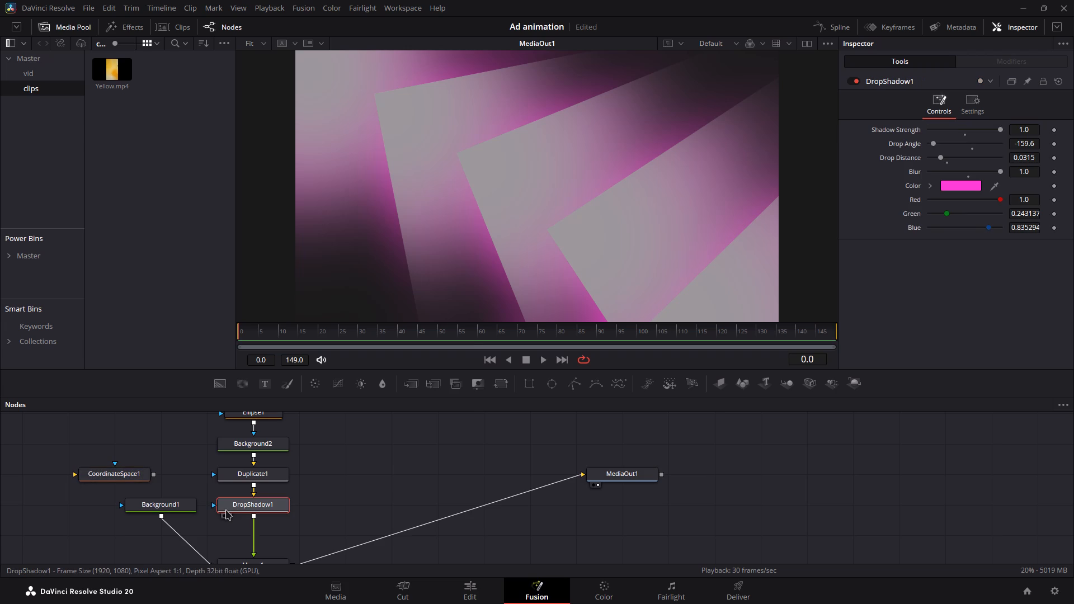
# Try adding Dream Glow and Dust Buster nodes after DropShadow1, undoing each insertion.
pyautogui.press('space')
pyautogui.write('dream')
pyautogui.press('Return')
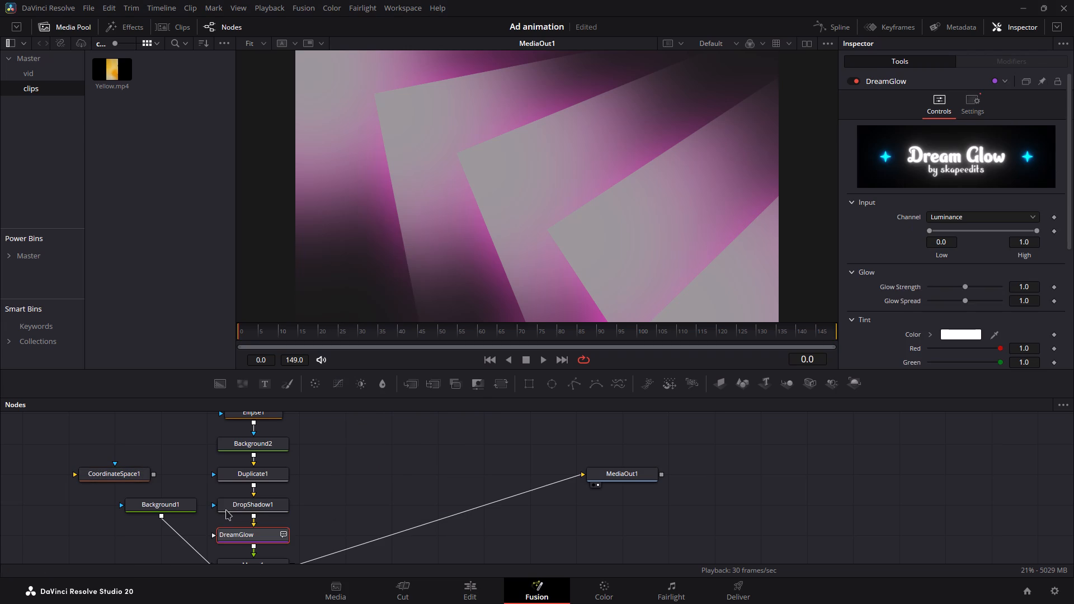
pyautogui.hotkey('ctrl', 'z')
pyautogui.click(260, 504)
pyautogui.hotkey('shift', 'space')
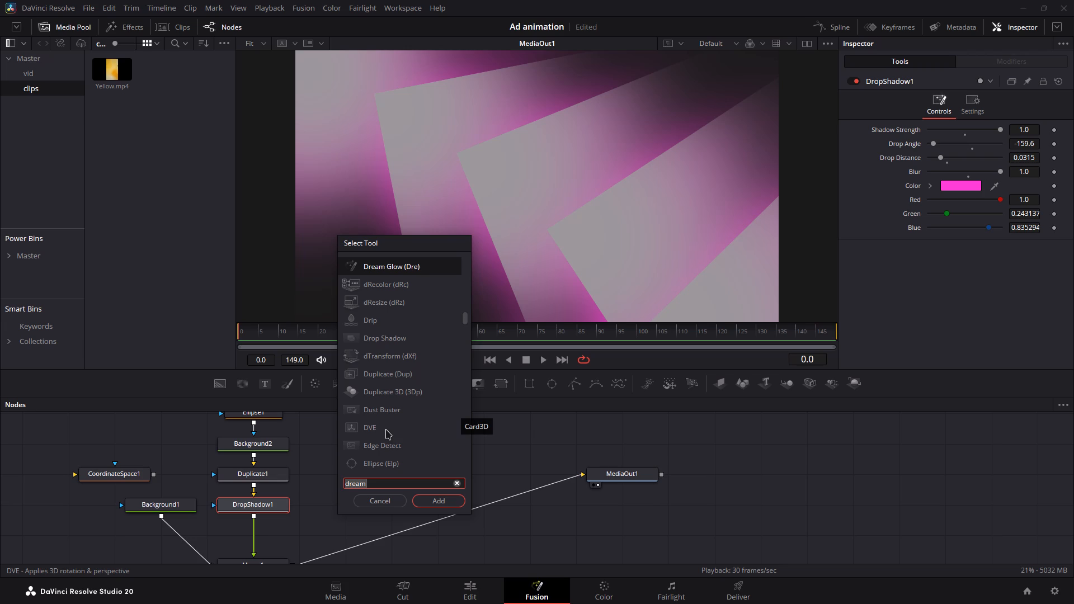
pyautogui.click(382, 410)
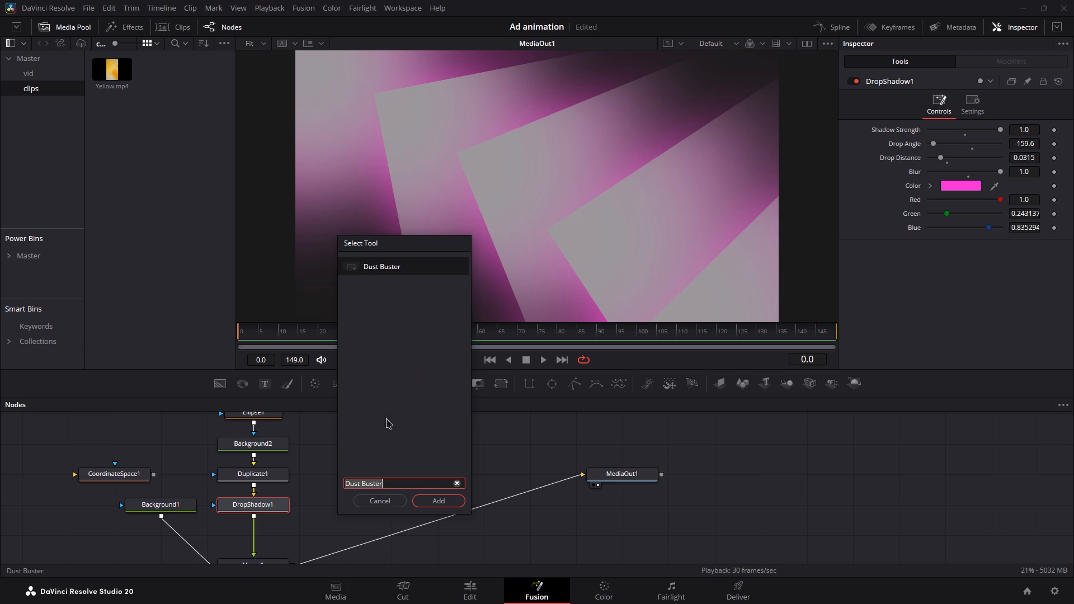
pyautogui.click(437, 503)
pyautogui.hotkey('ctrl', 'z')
# Insert a Film Grain (FGr) node after DropShadow1 and play the composition briefly to preview the grain.
pyautogui.click(252, 505)
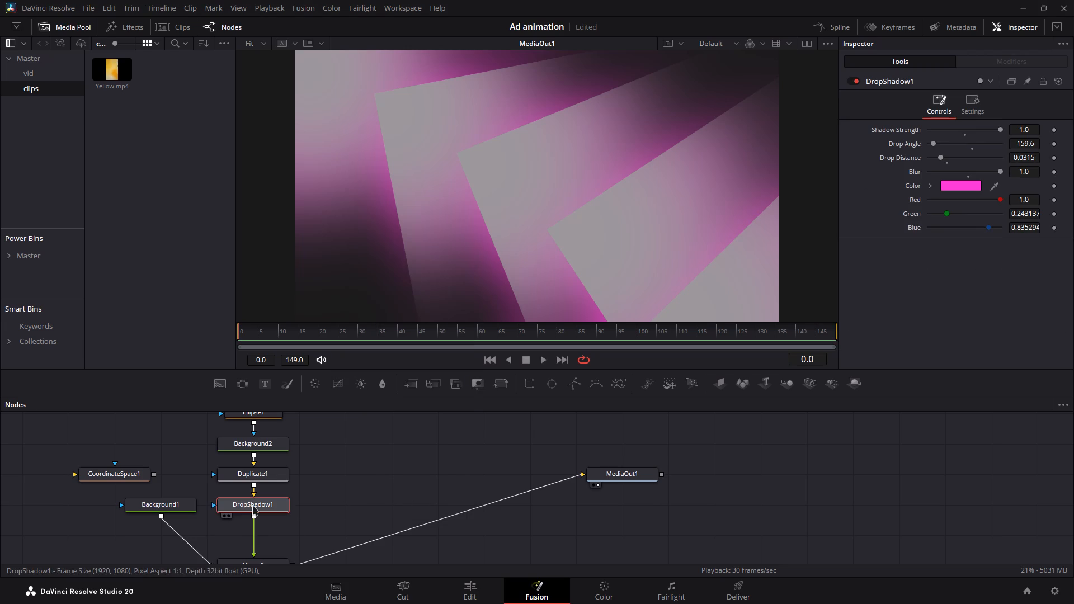
pyautogui.press('space')
pyautogui.write('grai')
pyautogui.press('Up')
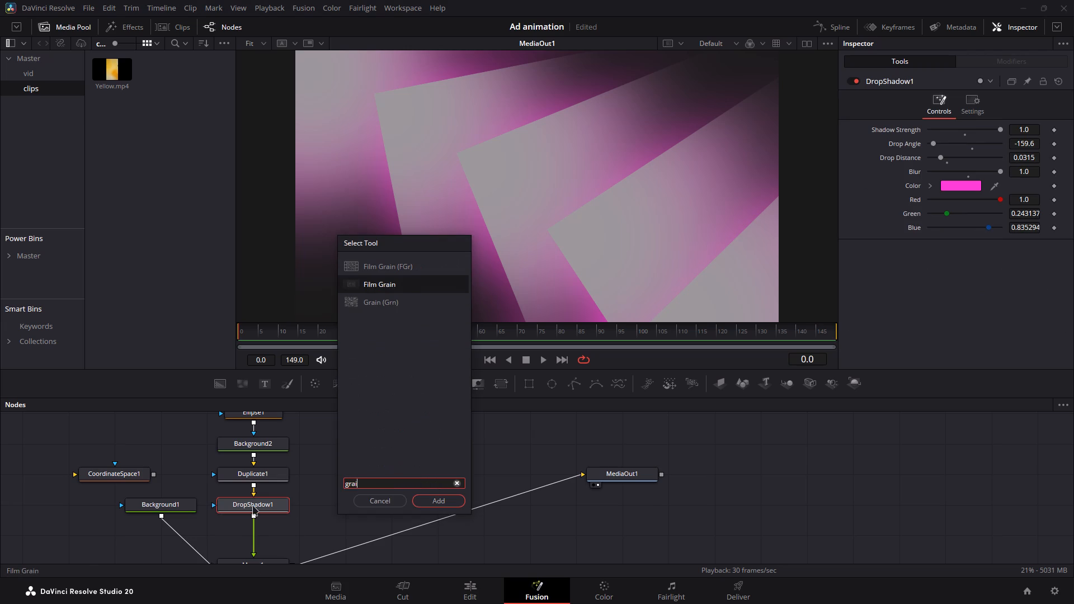
pyautogui.press('Up')
pyautogui.press('Return')
pyautogui.press('space')
pyautogui.press('space')
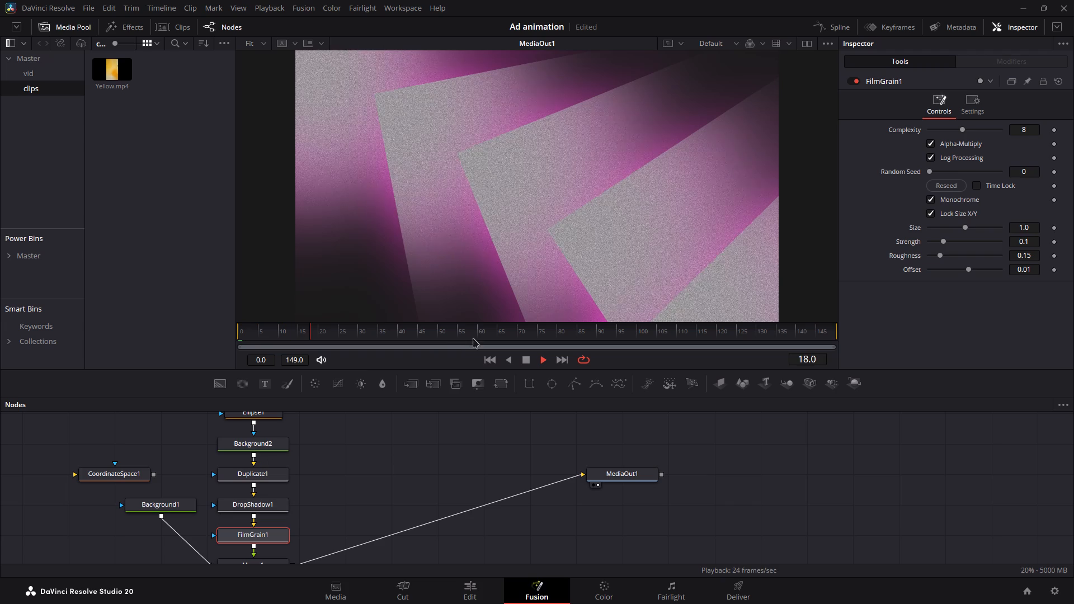
# Move FilmGrain1 from after DropShadow1 to between Background2 and Duplicate1, and preview the playback.
pyautogui.click(260, 540)
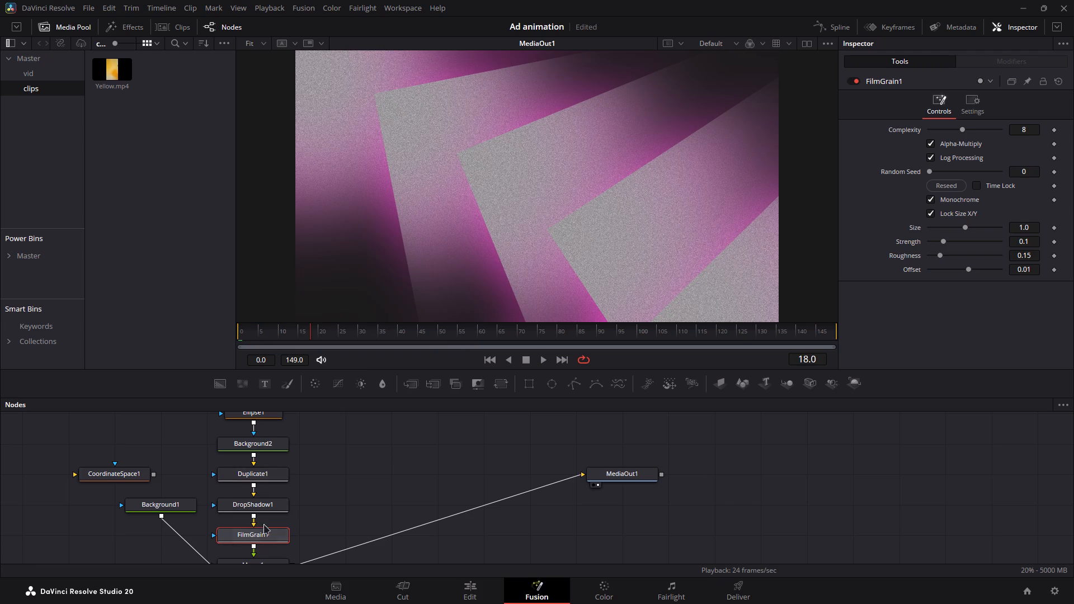
pyautogui.hotkey('ctrl', 'x')
pyautogui.click(280, 442)
pyautogui.hotkey('ctrl', 'v')
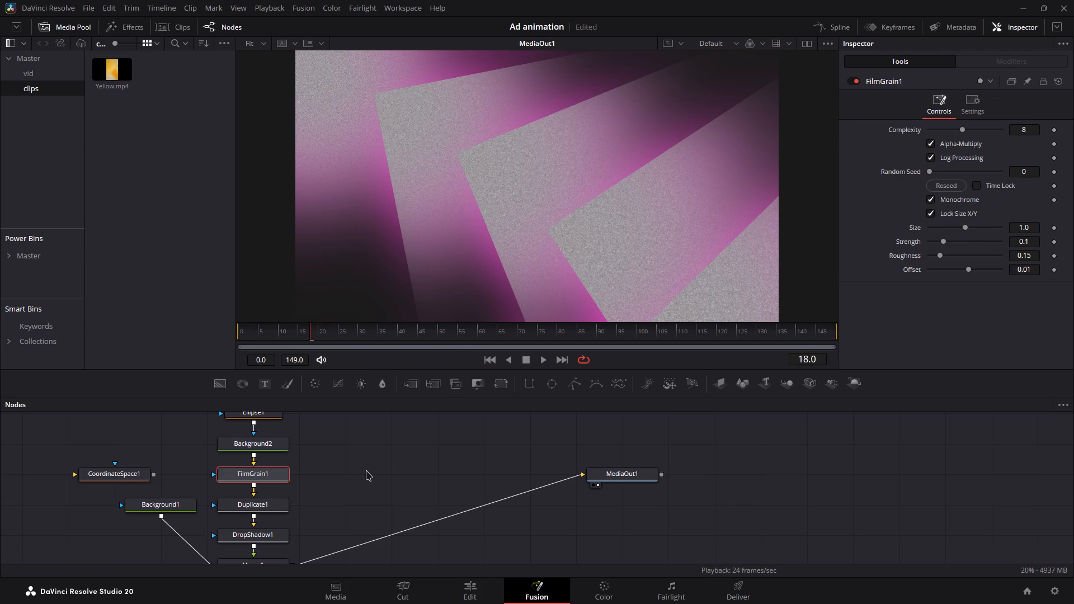
pyautogui.press('space')
pyautogui.press('space')
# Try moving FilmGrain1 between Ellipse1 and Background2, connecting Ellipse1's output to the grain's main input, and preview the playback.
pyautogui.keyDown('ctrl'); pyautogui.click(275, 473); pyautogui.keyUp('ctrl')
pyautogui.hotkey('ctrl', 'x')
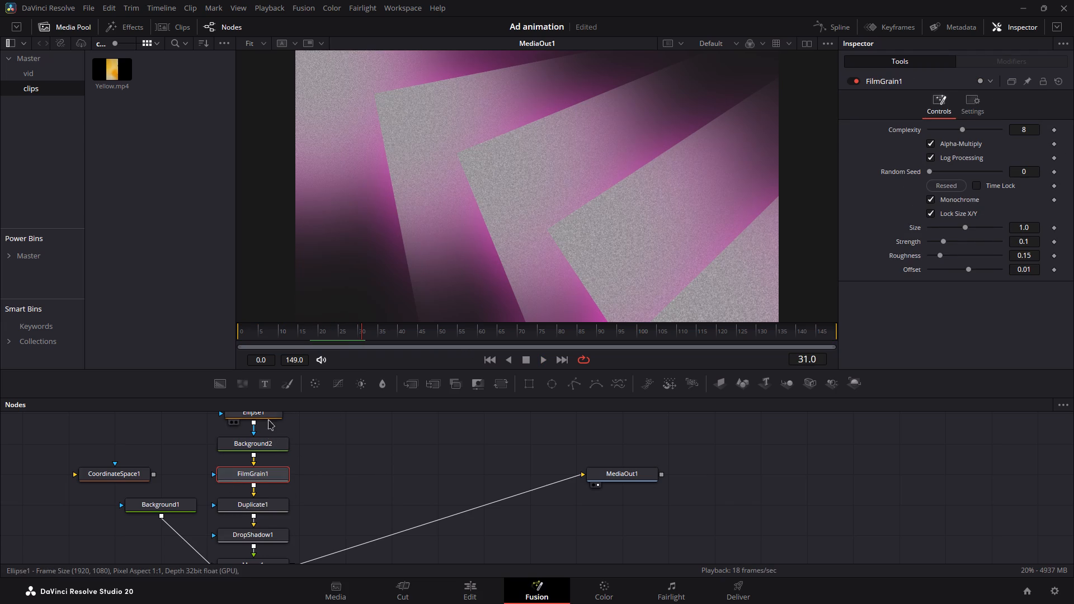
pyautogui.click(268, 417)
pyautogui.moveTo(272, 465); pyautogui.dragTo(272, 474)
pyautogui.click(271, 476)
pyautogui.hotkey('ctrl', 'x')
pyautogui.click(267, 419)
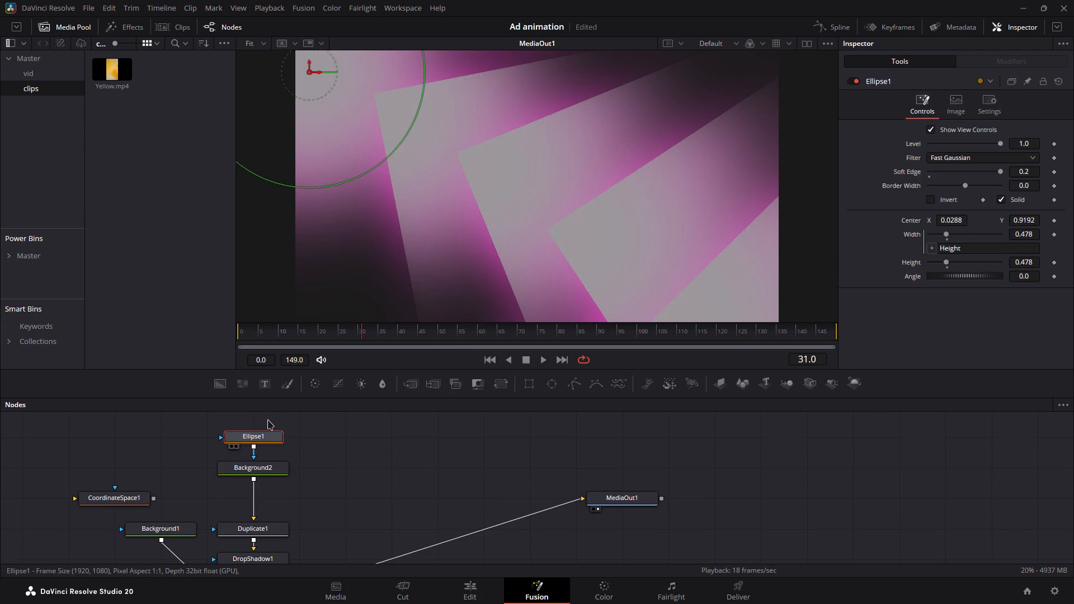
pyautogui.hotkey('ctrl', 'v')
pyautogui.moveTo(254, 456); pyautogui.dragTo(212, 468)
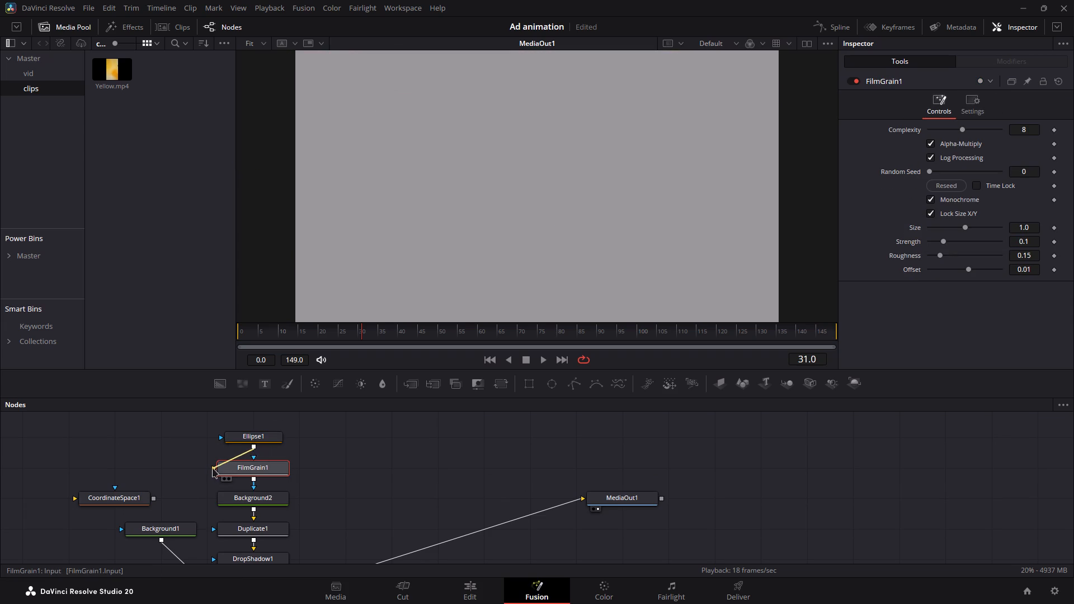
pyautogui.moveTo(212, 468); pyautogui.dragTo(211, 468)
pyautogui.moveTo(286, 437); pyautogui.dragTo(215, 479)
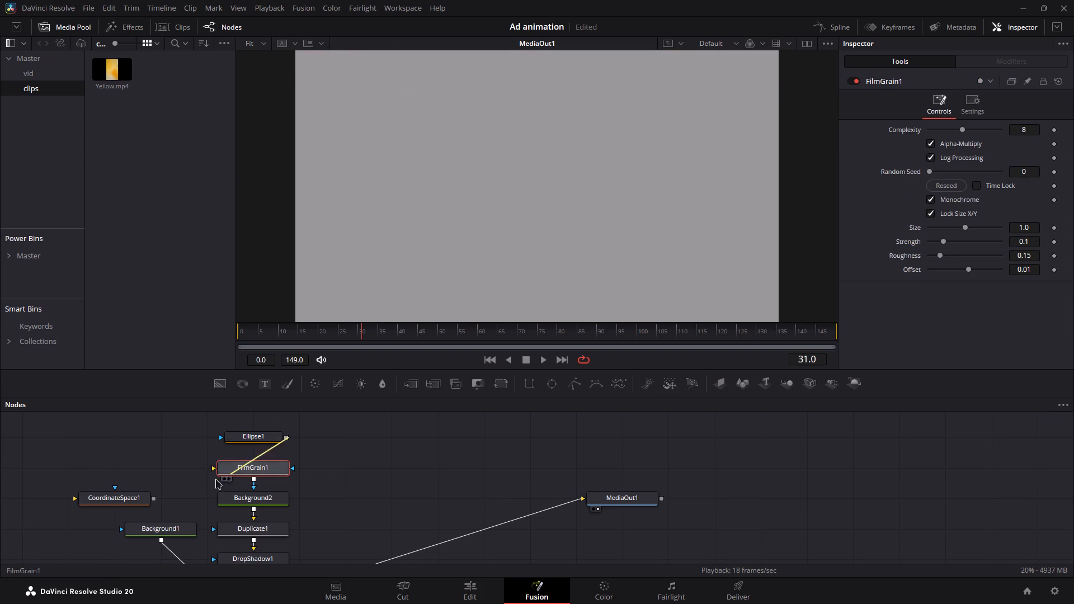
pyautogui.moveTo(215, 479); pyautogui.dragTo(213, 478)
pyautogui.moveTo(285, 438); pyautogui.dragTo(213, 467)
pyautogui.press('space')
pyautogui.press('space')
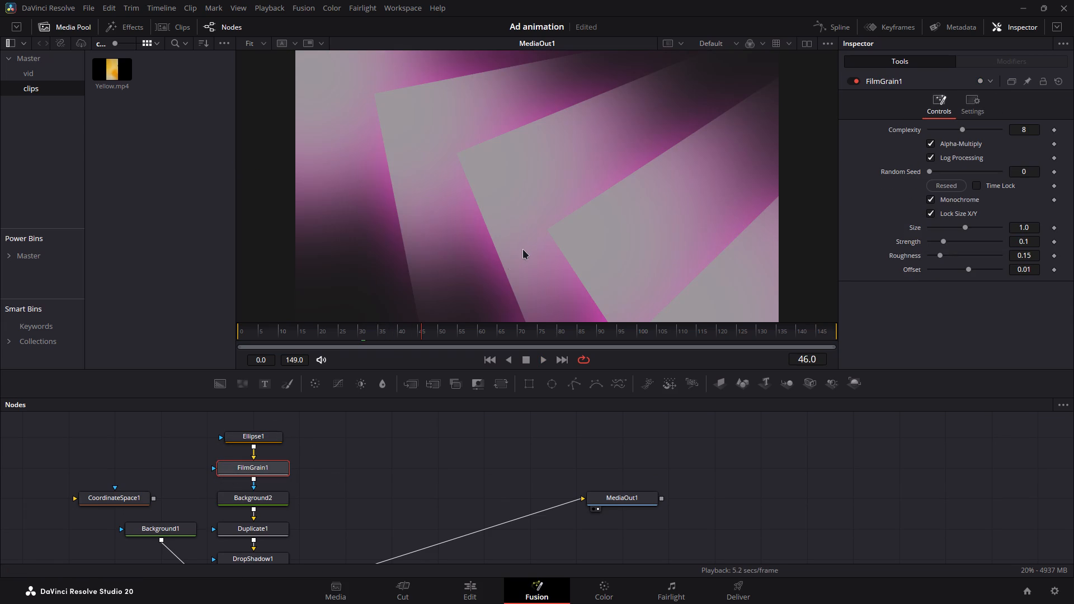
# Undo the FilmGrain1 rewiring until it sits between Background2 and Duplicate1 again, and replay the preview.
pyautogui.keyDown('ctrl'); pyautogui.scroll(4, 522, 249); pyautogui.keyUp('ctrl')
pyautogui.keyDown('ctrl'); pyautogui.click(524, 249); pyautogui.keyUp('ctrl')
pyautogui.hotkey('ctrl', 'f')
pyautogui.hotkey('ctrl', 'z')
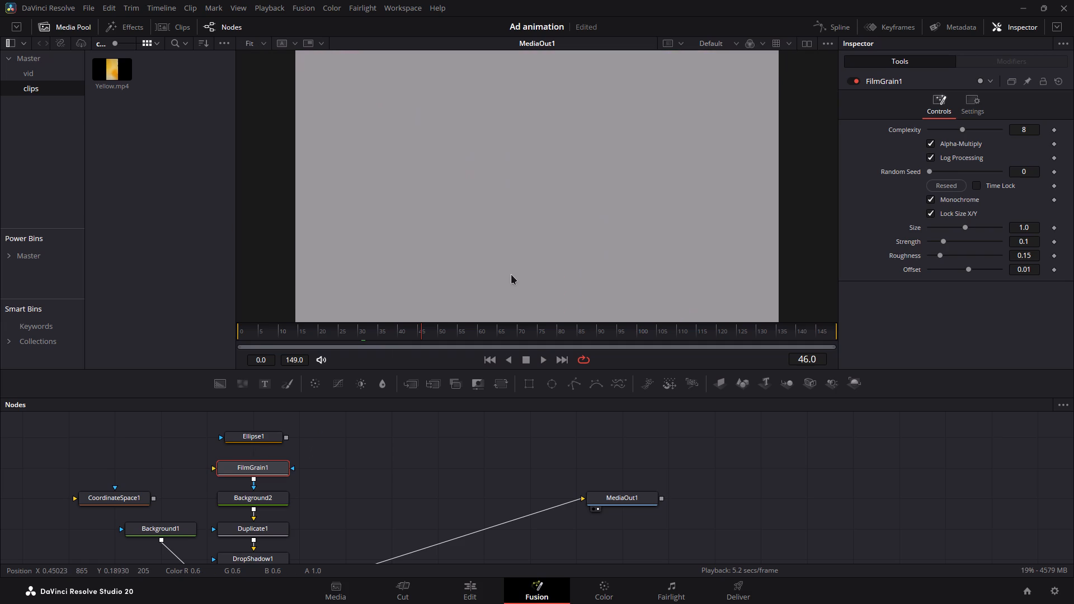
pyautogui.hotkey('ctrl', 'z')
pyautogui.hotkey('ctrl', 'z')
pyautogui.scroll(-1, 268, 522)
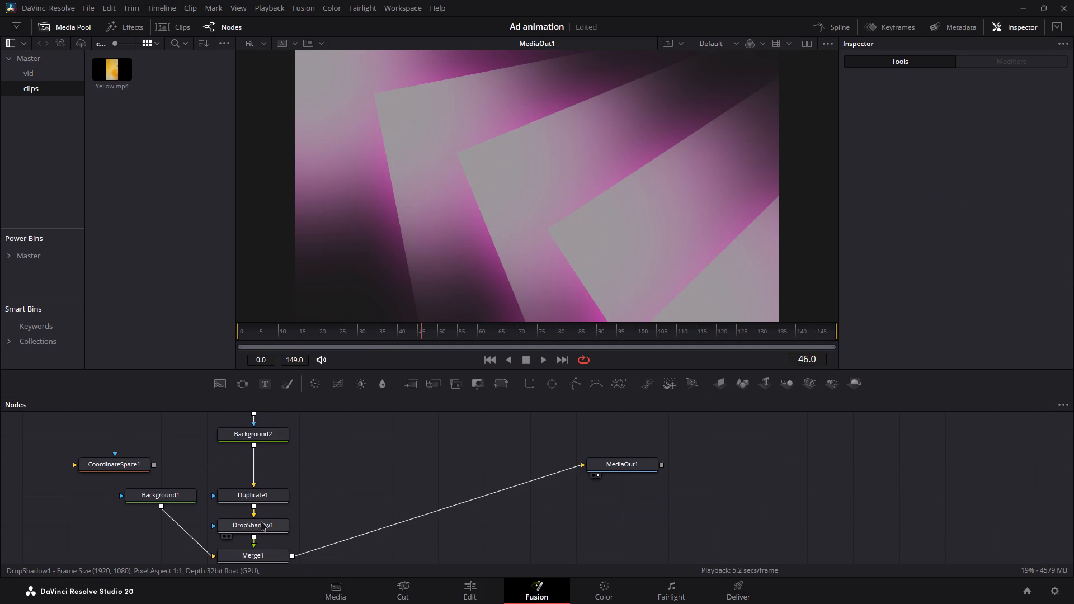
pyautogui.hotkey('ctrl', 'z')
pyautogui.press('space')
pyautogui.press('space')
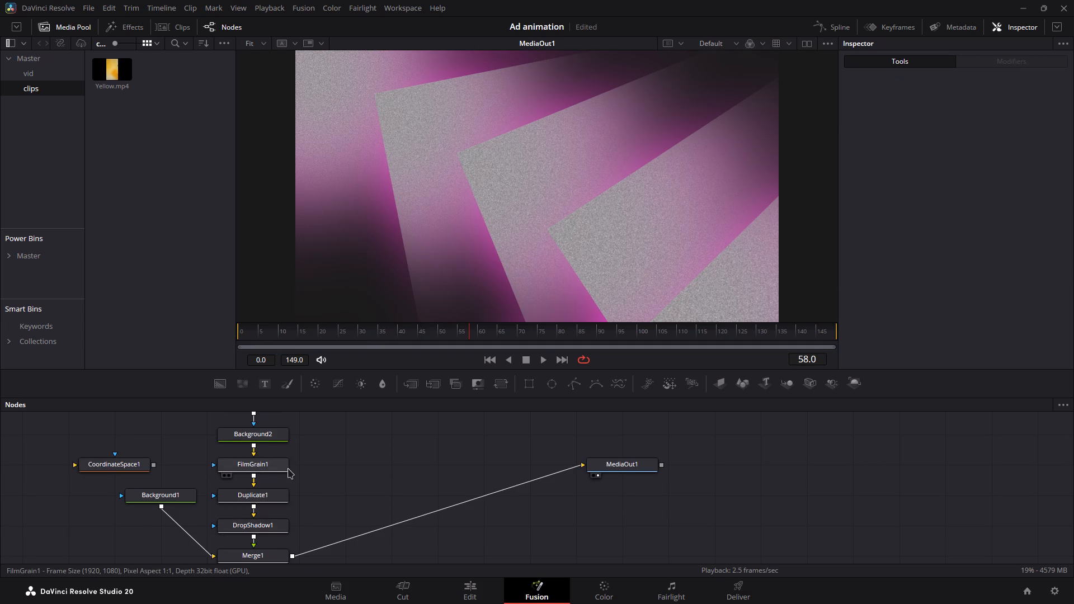
# Set FilmGrain1's Complexity to 16 and start playback.
pyautogui.click(284, 468)
pyautogui.moveTo(962, 129); pyautogui.dragTo(936, 129)
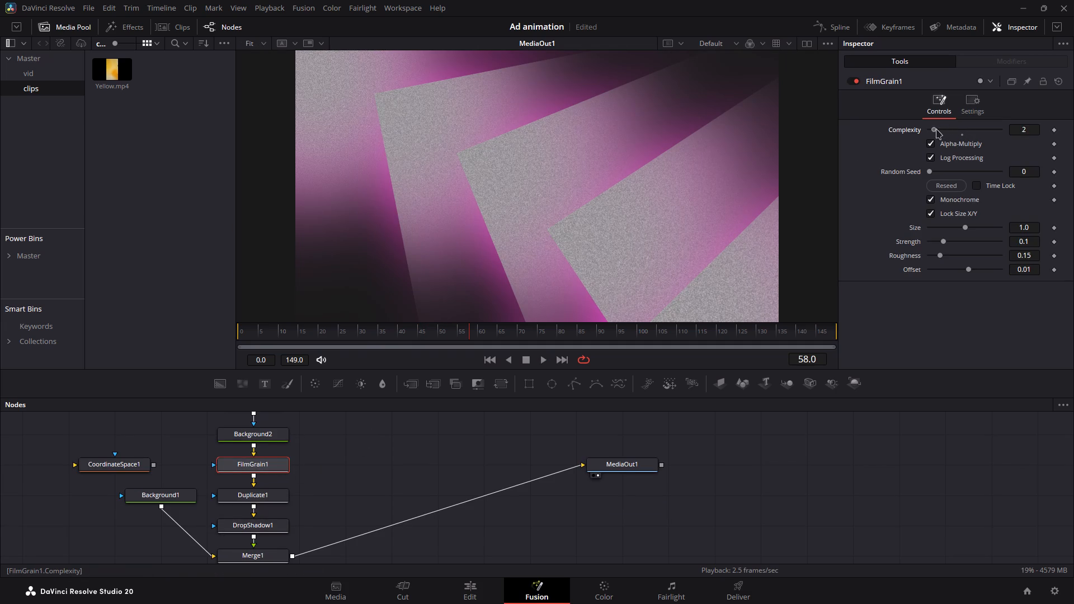
pyautogui.moveTo(936, 129); pyautogui.dragTo(1017, 134)
pyautogui.press('space')
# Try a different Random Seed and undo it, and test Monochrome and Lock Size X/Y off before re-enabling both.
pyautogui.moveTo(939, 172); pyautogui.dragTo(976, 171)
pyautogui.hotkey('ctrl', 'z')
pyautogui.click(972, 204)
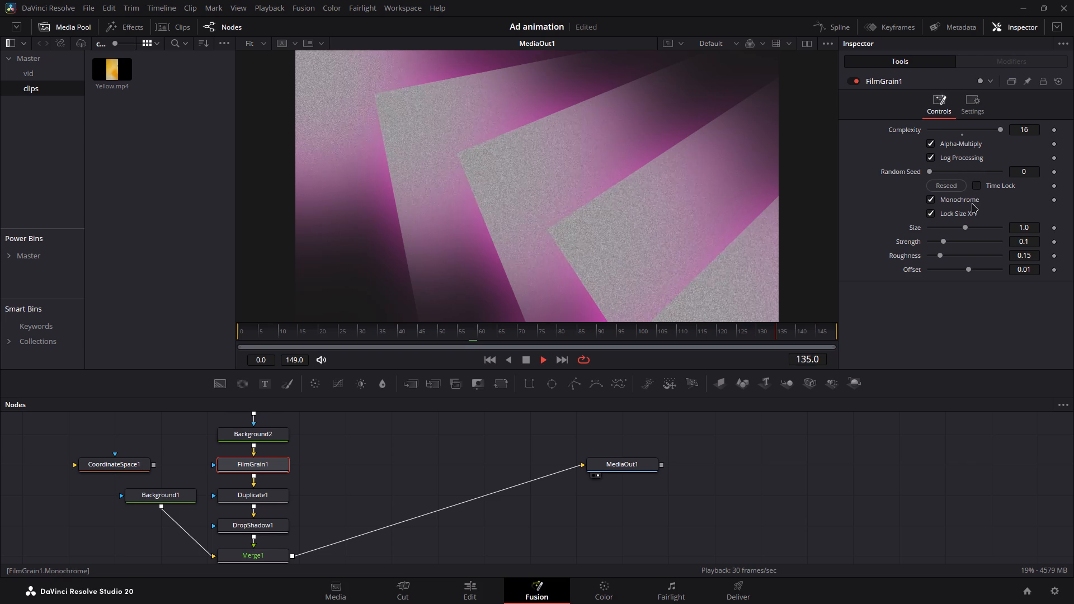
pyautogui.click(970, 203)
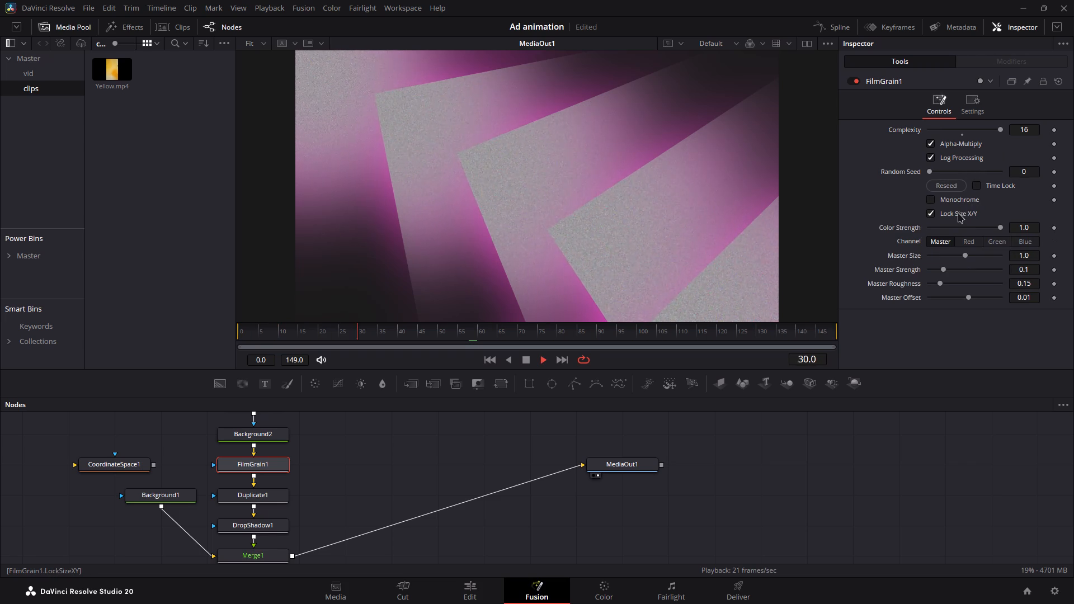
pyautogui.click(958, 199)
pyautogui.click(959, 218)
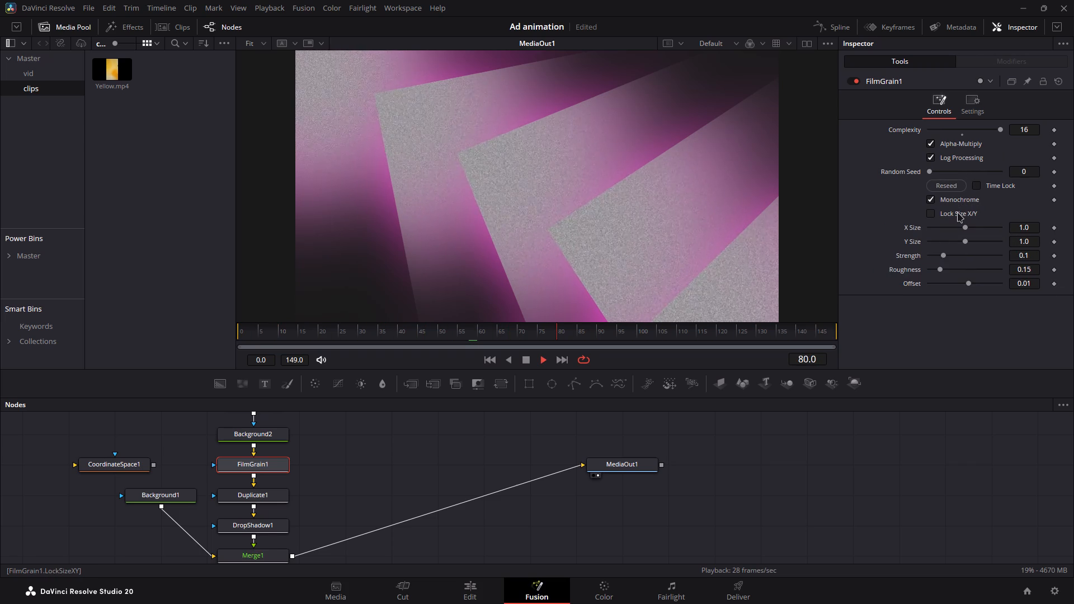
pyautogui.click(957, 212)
# Test smaller and larger grain sizes during playback and set FilmGrain1's Size to about 0.682.
pyautogui.moveTo(964, 224); pyautogui.dragTo(950, 225)
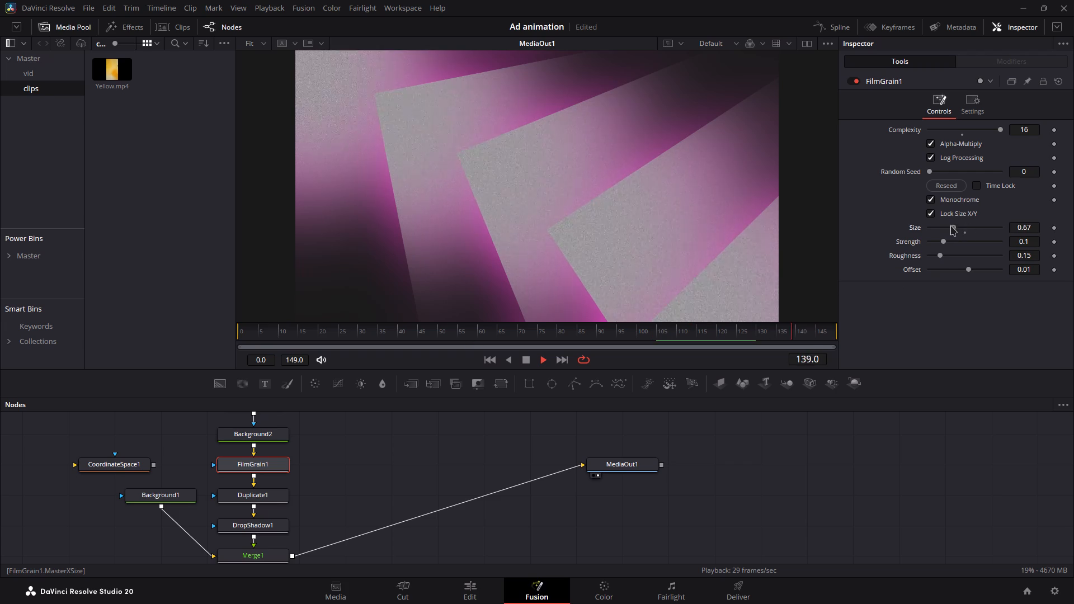
pyautogui.moveTo(950, 225); pyautogui.dragTo(1019, 226)
pyautogui.hotkey('ctrl', 'z')
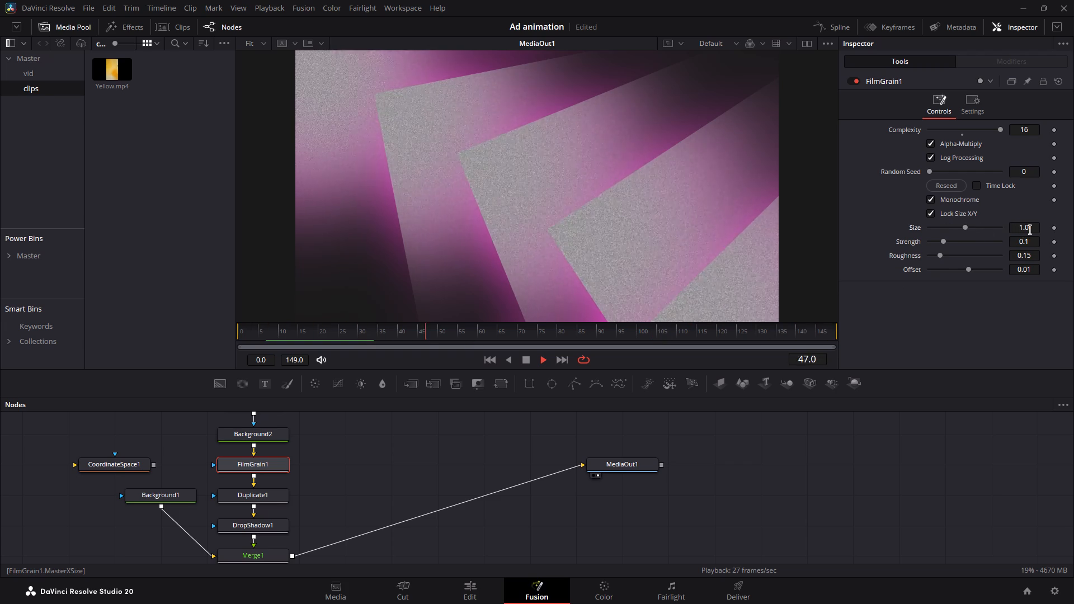
pyautogui.moveTo(1030, 229); pyautogui.dragTo(852, 238)
# Try FilmGrain1's Strength at 0.5 with a lower Size, undo the size change, and set Strength to about 0.0659.
pyautogui.moveTo(940, 243); pyautogui.dragTo(1070, 239)
pyautogui.moveTo(1030, 225); pyautogui.dragTo(909, 220)
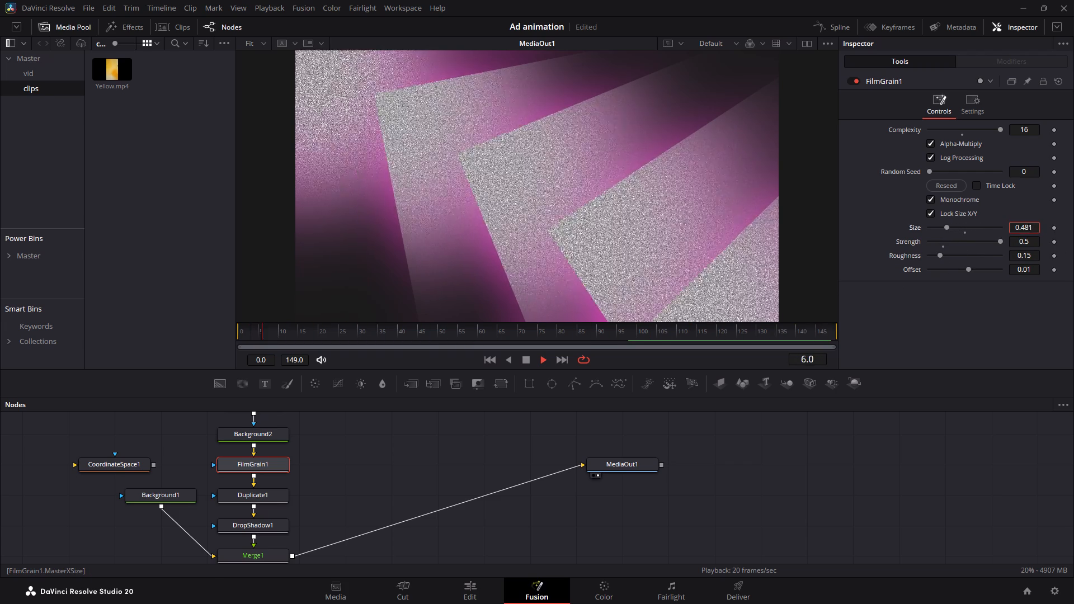
pyautogui.moveTo(909, 220); pyautogui.dragTo(690, 234)
pyautogui.hotkey('ctrl', 'z')
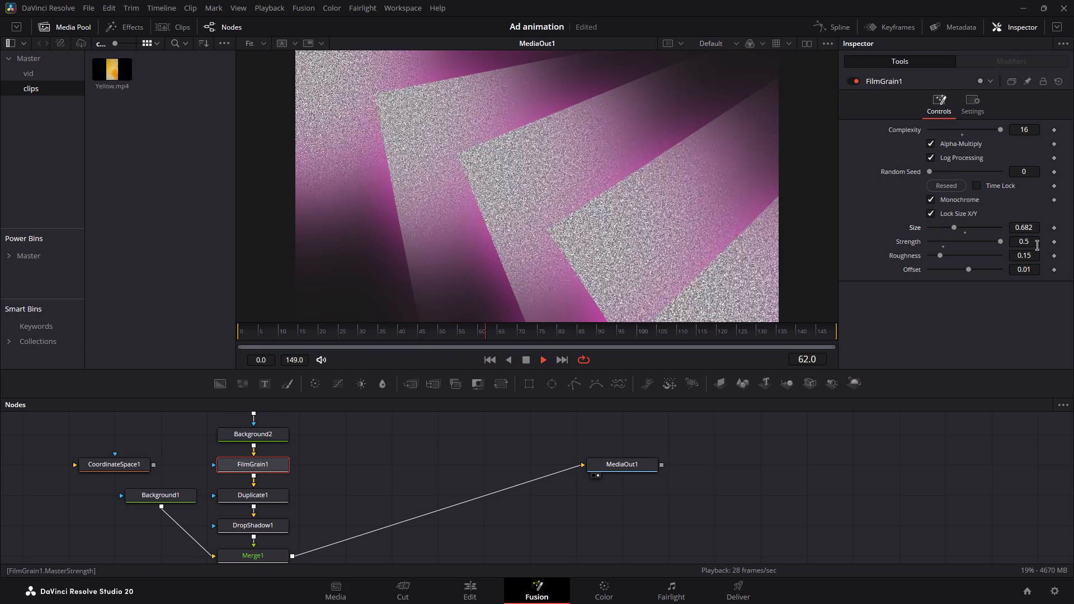
pyautogui.moveTo(1032, 242); pyautogui.dragTo(233, 371)
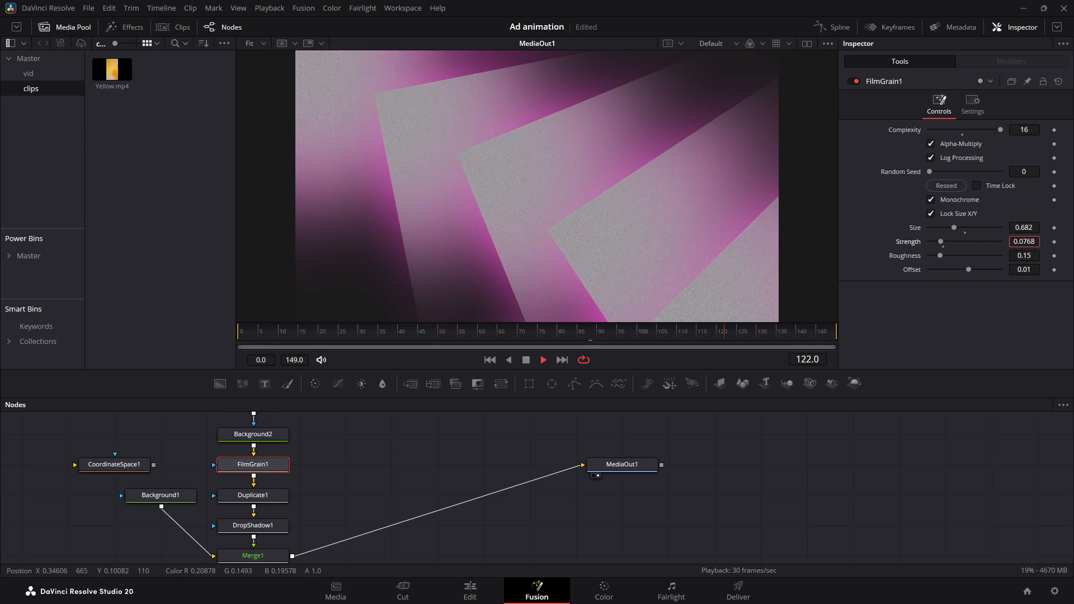
pyautogui.moveTo(233, 371); pyautogui.dragTo(211, 371)
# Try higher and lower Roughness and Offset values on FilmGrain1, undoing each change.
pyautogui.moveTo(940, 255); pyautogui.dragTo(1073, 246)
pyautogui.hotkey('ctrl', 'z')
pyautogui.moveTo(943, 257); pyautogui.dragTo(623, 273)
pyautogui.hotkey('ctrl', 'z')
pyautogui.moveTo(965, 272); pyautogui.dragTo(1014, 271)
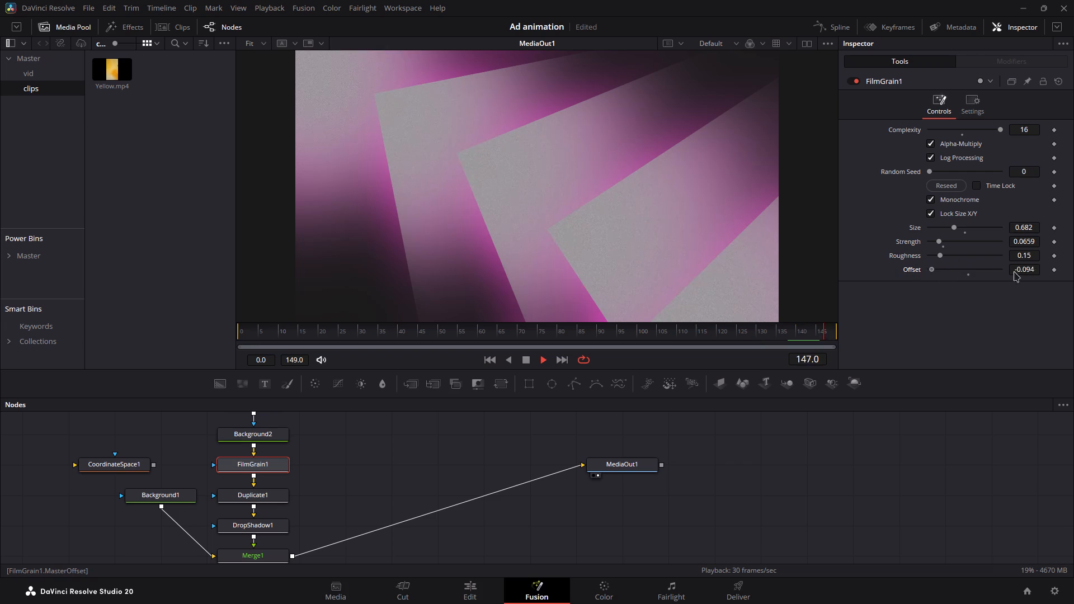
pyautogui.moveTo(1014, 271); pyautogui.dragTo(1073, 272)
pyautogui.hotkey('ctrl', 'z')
# Save the project.
pyautogui.hotkey('ctrl', 's')
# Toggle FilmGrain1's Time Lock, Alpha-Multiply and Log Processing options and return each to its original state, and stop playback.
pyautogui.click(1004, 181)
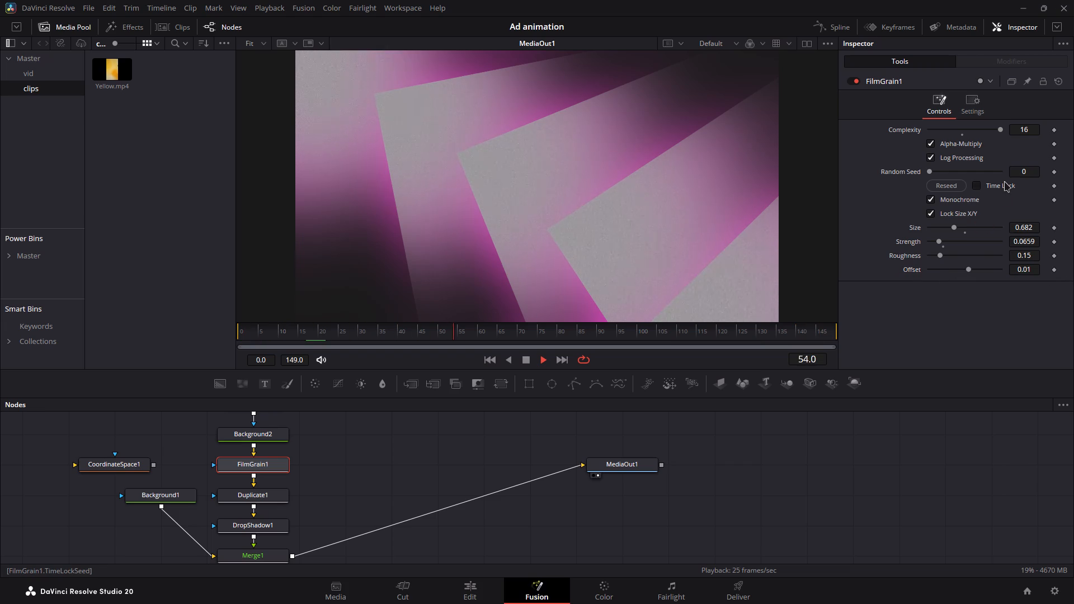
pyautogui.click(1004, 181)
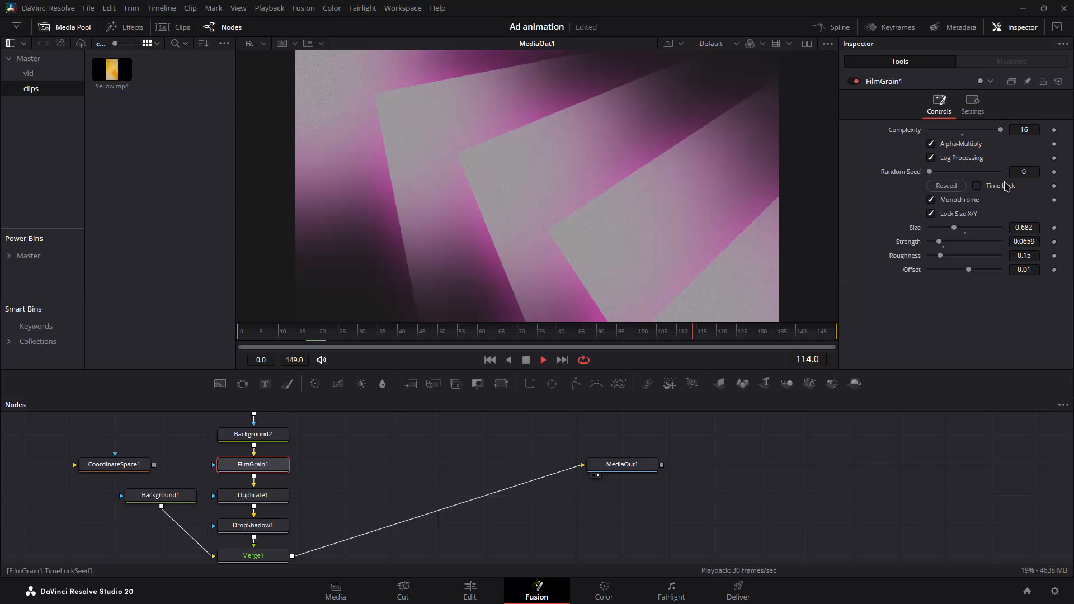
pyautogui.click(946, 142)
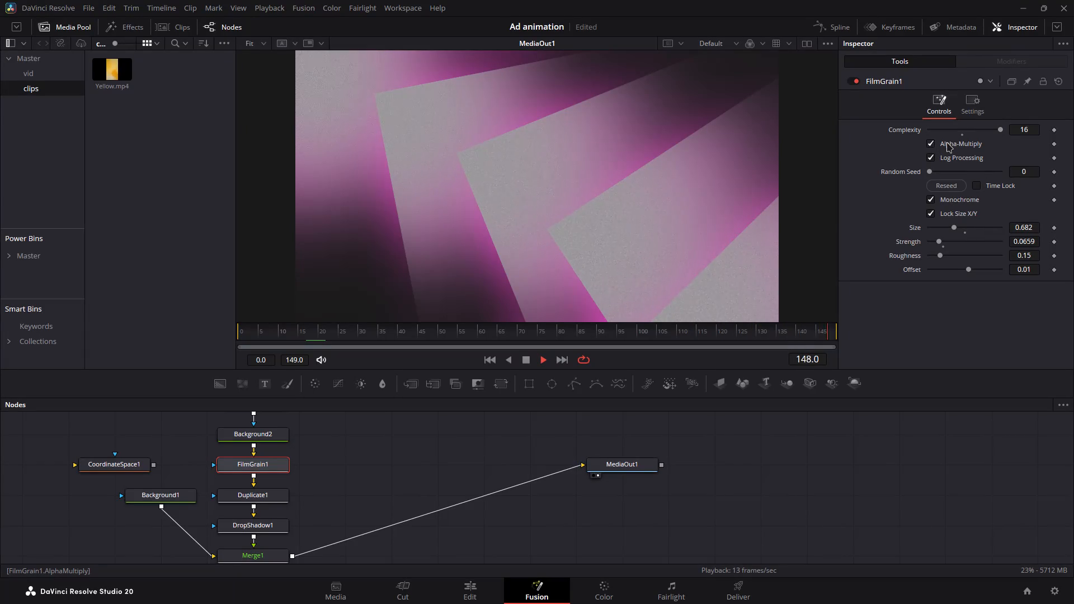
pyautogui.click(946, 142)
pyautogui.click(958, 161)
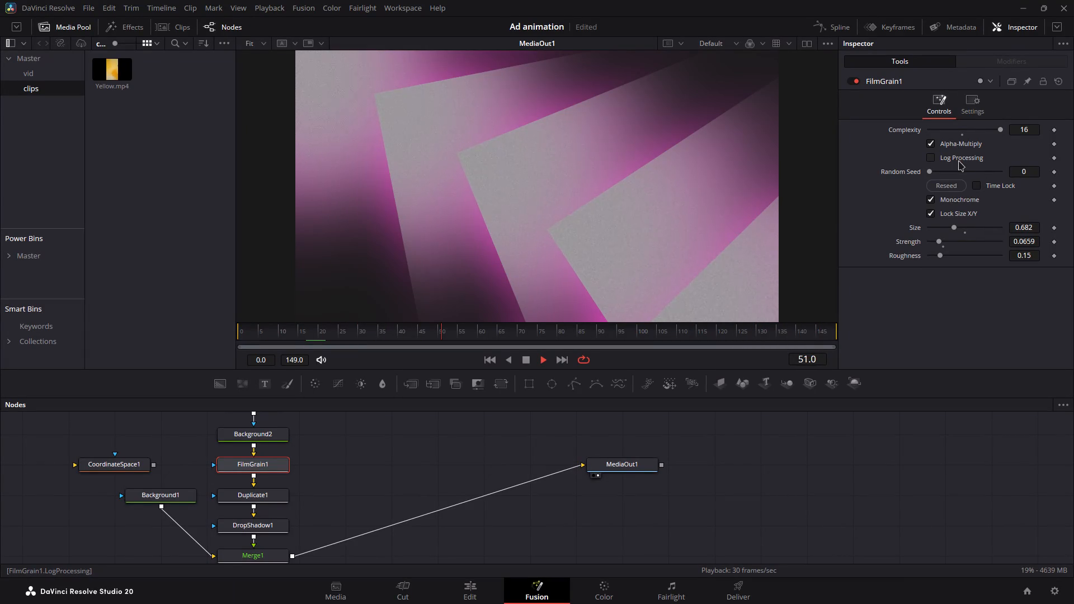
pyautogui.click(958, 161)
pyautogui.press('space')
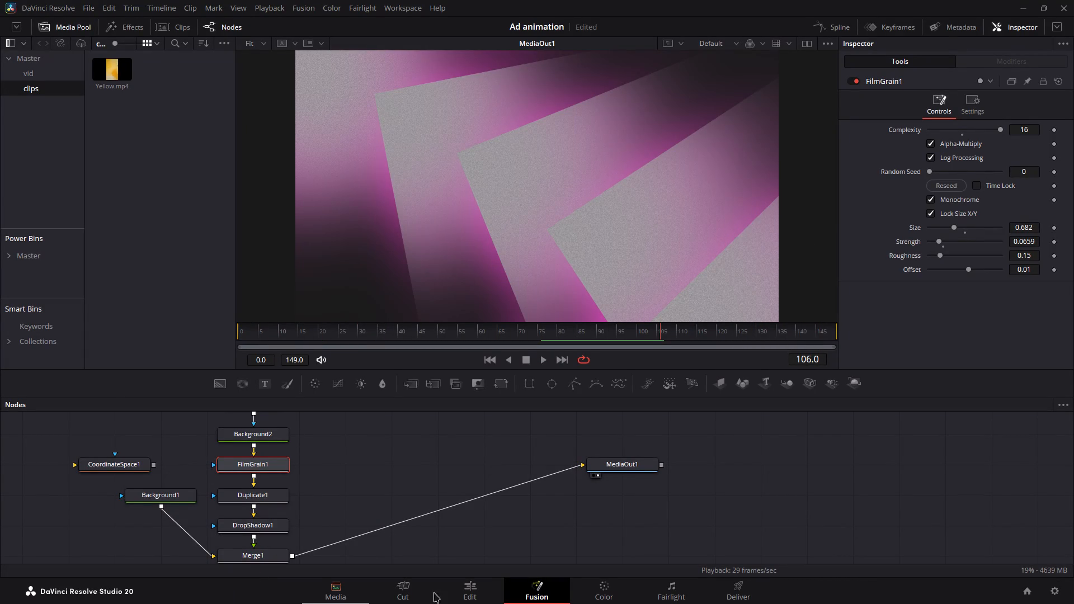
# Switch to the Edit page and play the timeline from the start to check the grainy background behind the title.
pyautogui.click(463, 592)
pyautogui.moveTo(253, 388); pyautogui.dragTo(43, 404)
pyautogui.press('space')
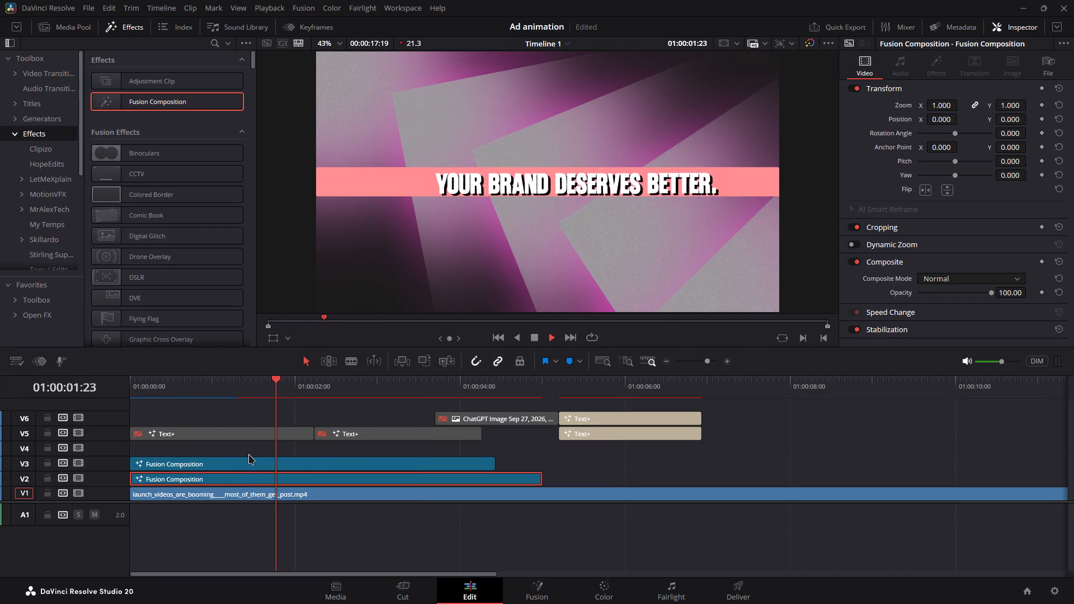
pyautogui.press('space')
# Reopen the V2 Fusion composition and insert a Transform node between Merge1 and a repositioned MediaOut1.
pyautogui.click(298, 480)
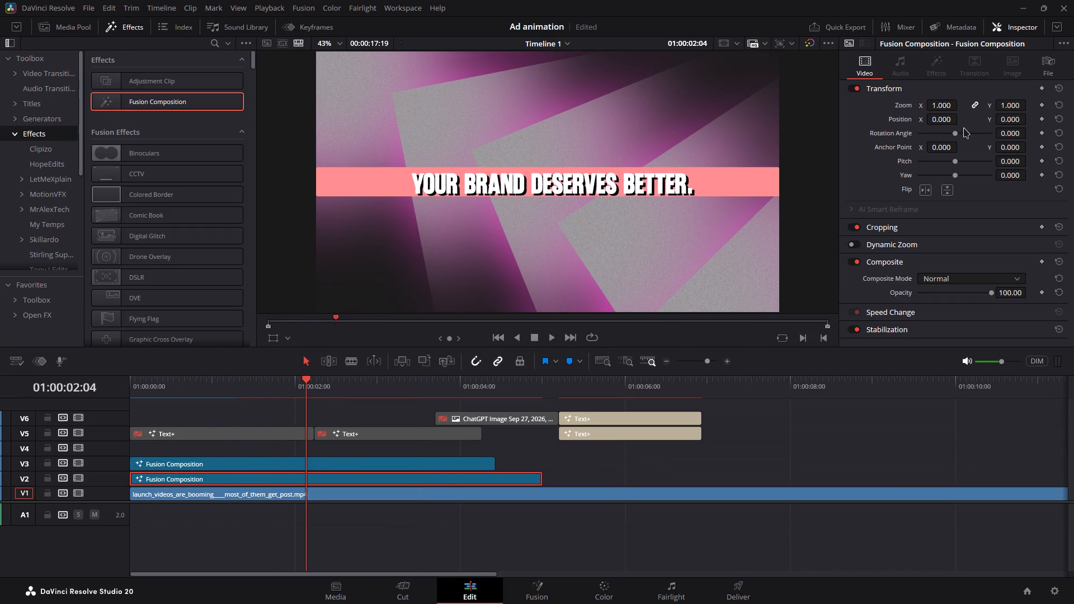
pyautogui.click(445, 479)
pyautogui.press('f')
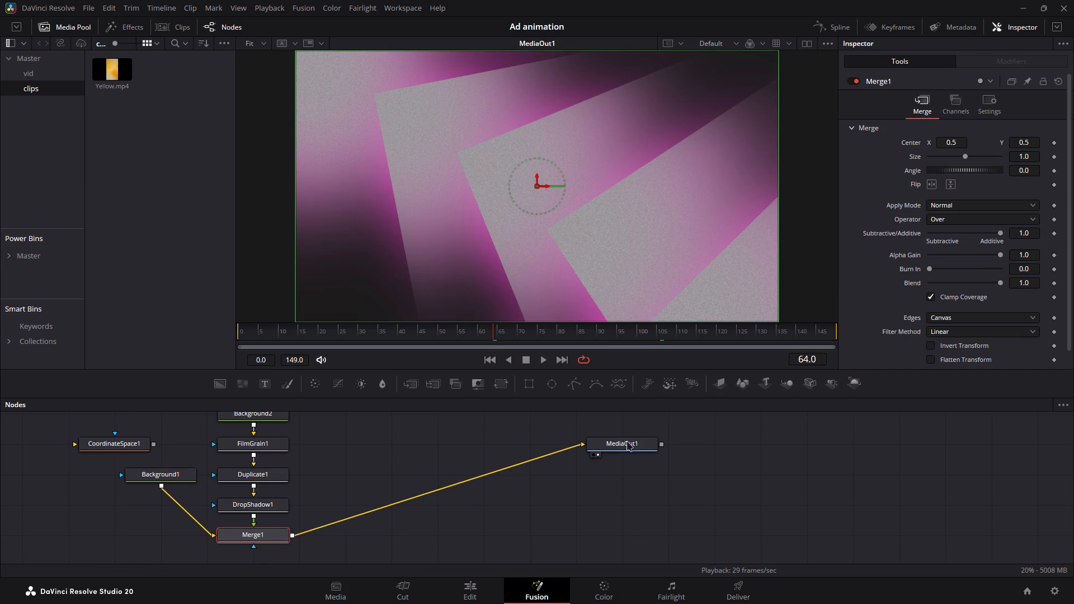
pyautogui.moveTo(630, 441); pyautogui.dragTo(665, 514)
pyautogui.click(255, 535)
pyautogui.click(502, 386)
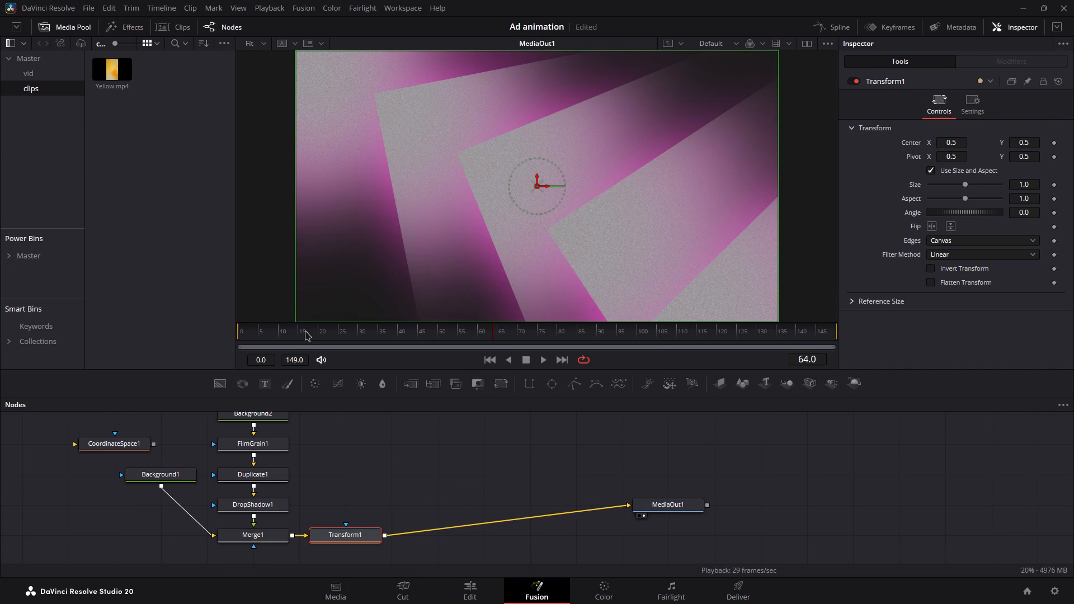
# At frame 0, add a keyframe to Transform1's Angle and set it to 13.8.
pyautogui.moveTo(308, 337); pyautogui.dragTo(0, 337)
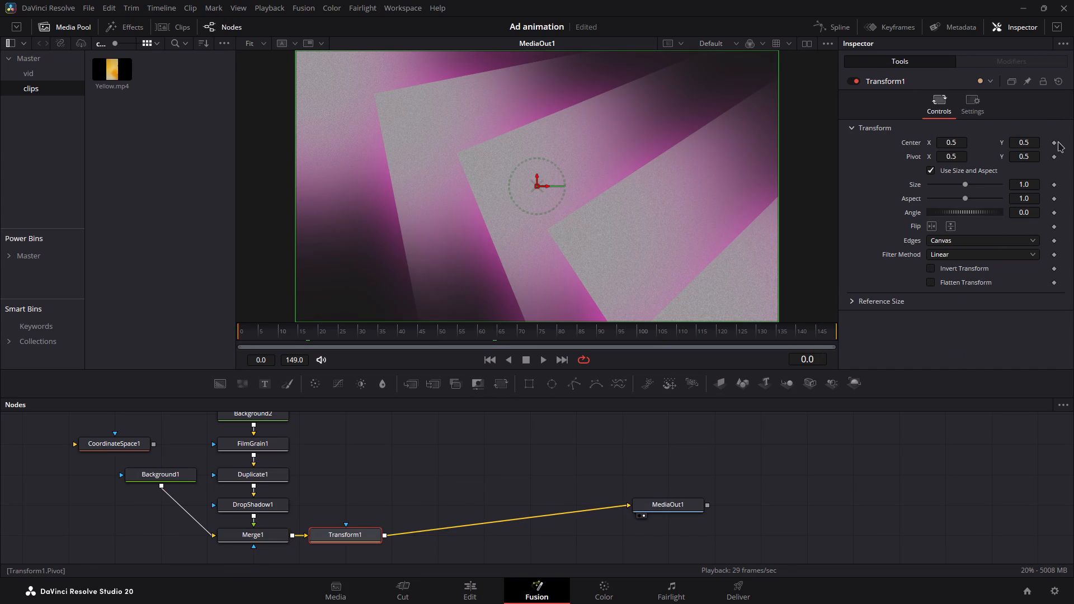
pyautogui.click(1054, 145)
pyautogui.hotkey('ctrl', 'z')
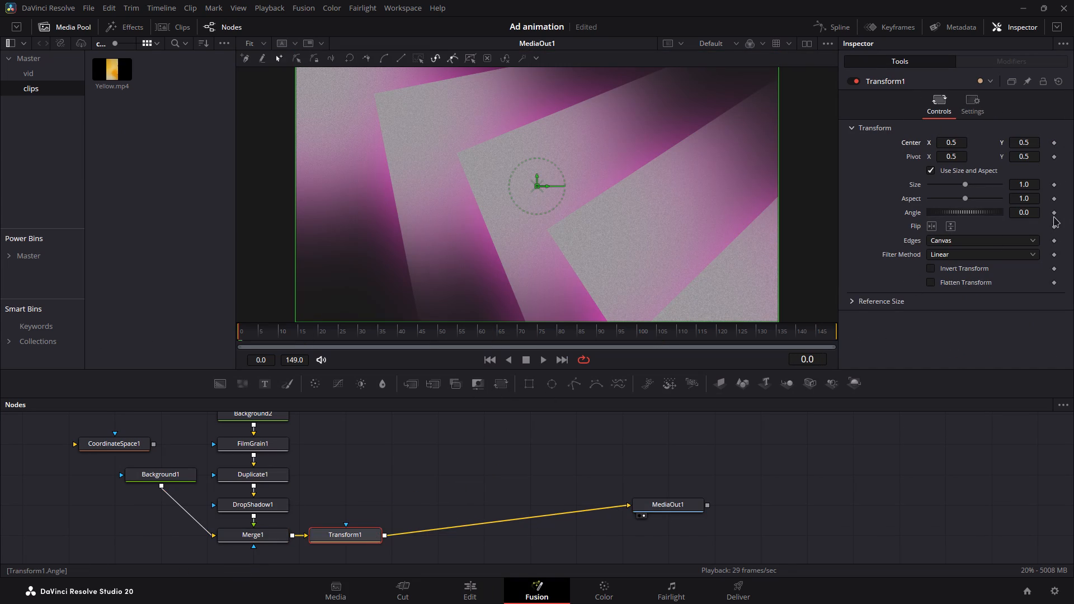
pyautogui.click(1053, 213)
pyautogui.moveTo(1024, 215); pyautogui.dragTo(568, 218)
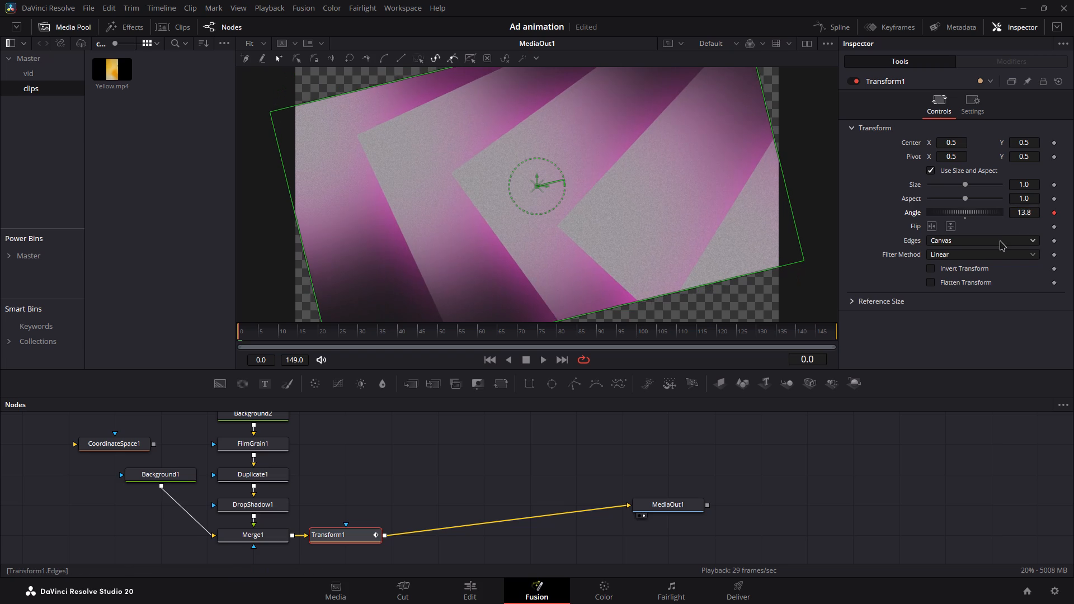
# Set Transform1's Edges to Mirror so the empty corners are filled.
pyautogui.click(1000, 240)
pyautogui.click(1000, 240)
pyautogui.press('Down')
pyautogui.press('Down')
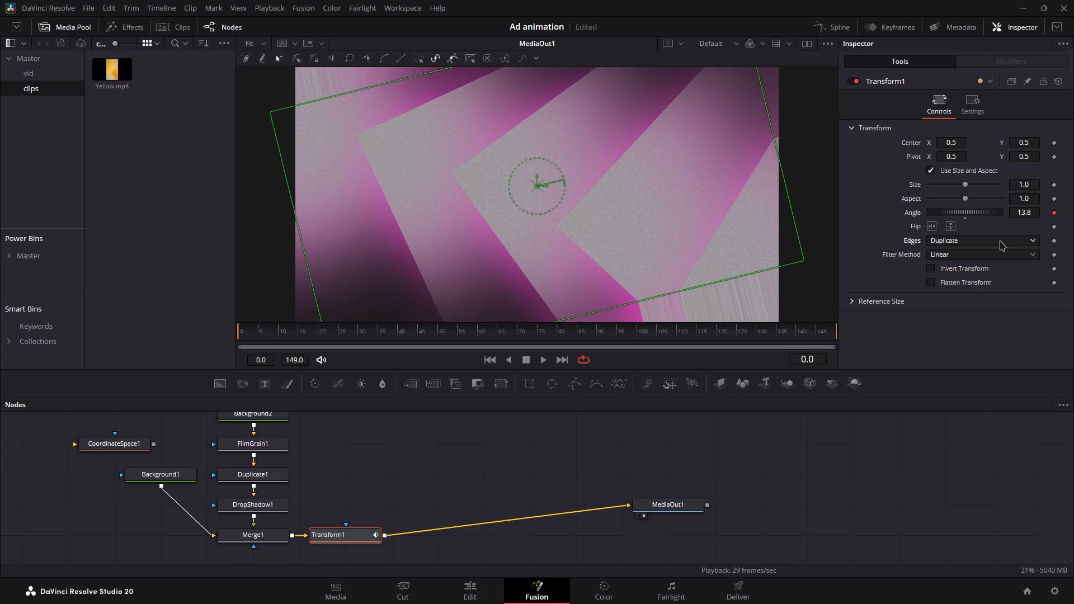
pyautogui.press('Down')
pyautogui.click(1008, 455)
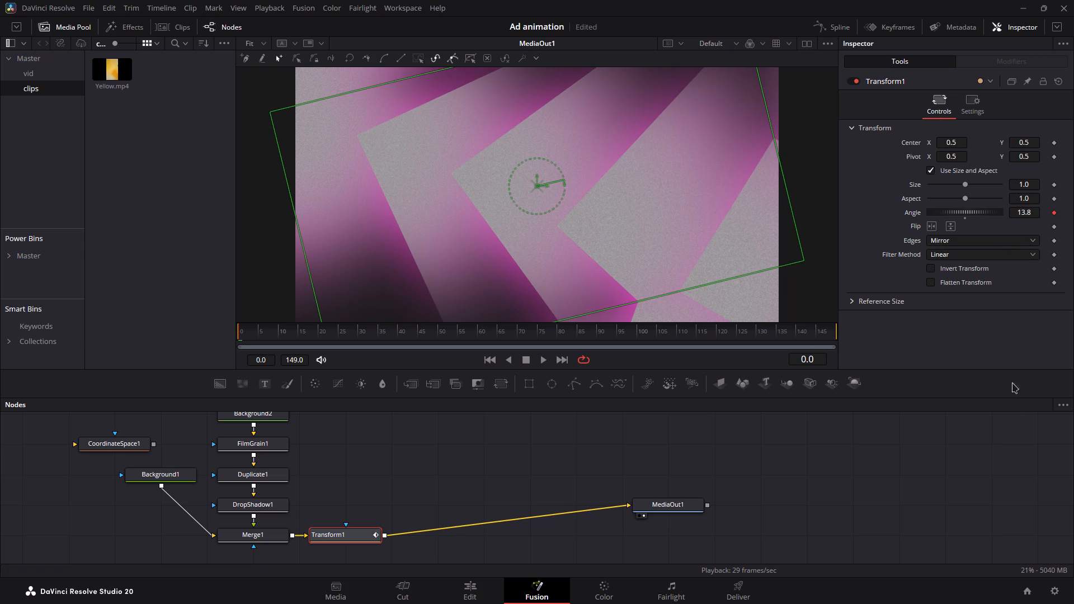
pyautogui.doubleClick(974, 479)
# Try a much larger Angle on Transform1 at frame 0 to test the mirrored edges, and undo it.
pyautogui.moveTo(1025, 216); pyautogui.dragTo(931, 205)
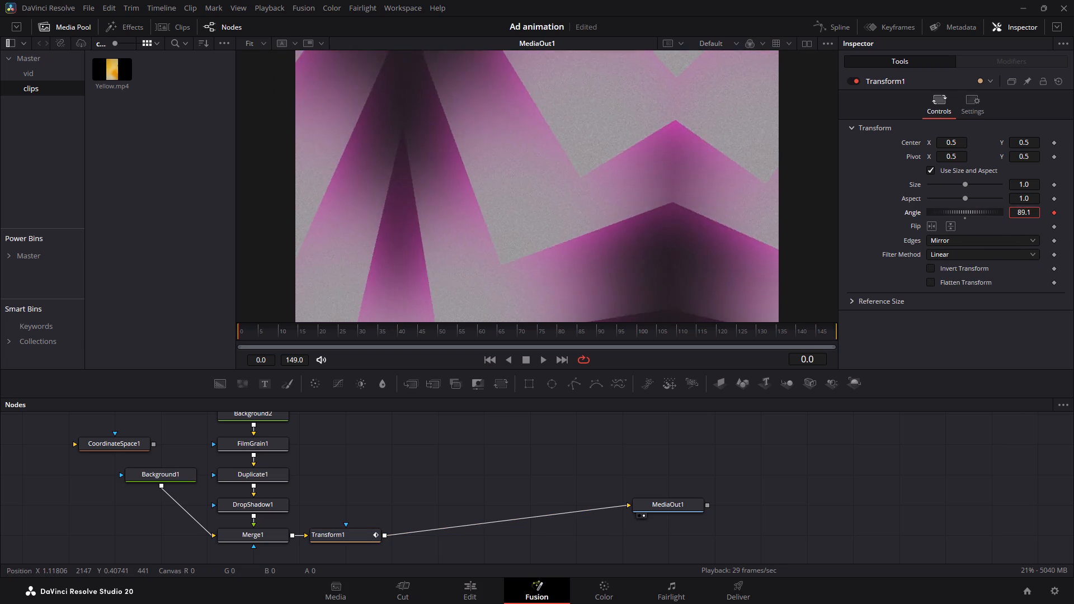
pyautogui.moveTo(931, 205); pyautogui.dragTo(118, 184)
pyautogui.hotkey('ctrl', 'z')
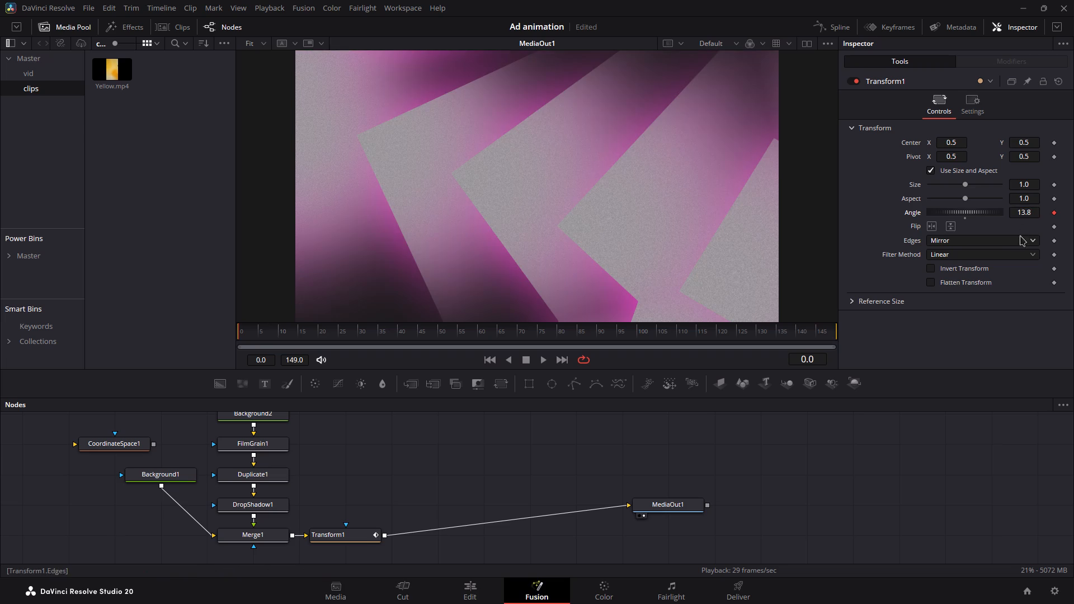
# Add a second Angle keyframe with a much larger rotation at frame 149 and play the spin.
pyautogui.moveTo(756, 339); pyautogui.dragTo(1073, 331)
pyautogui.moveTo(1030, 213); pyautogui.dragTo(748, 241)
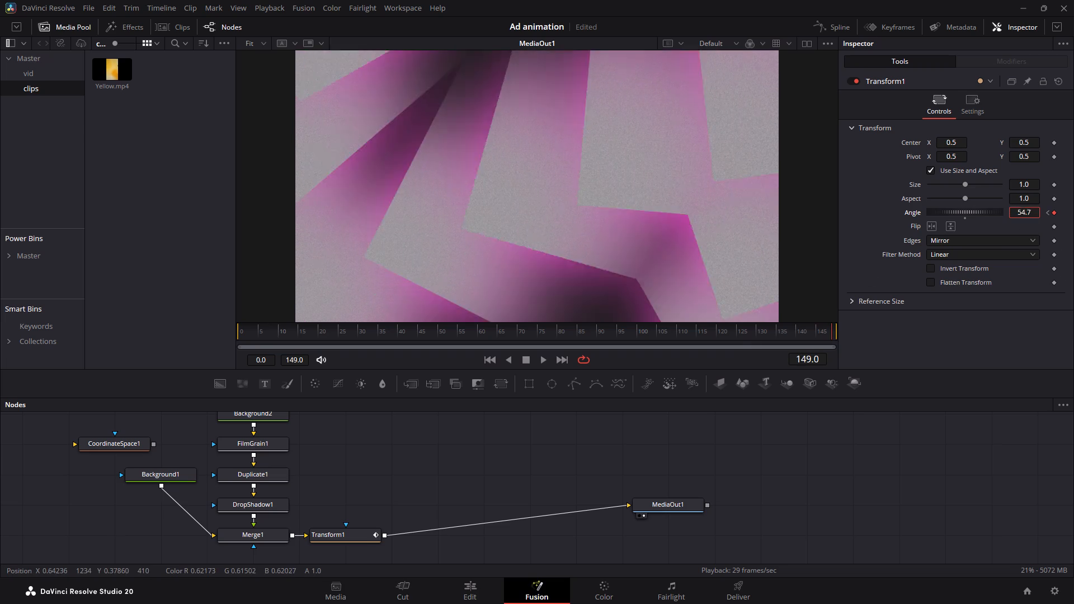
pyautogui.moveTo(748, 241); pyautogui.dragTo(1026, 389)
pyautogui.press('space')
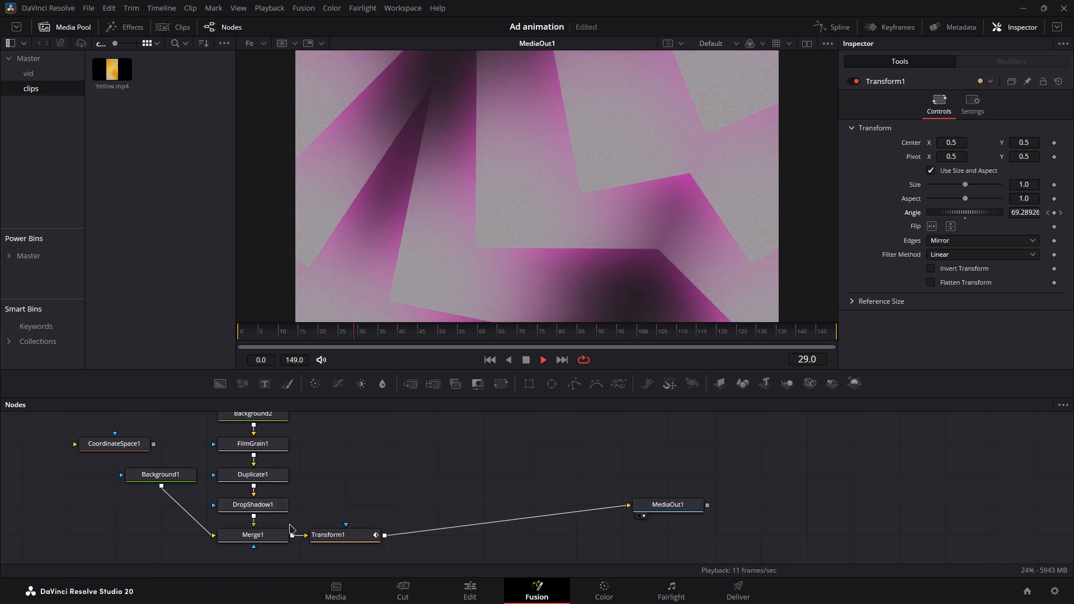
pyautogui.press('space')
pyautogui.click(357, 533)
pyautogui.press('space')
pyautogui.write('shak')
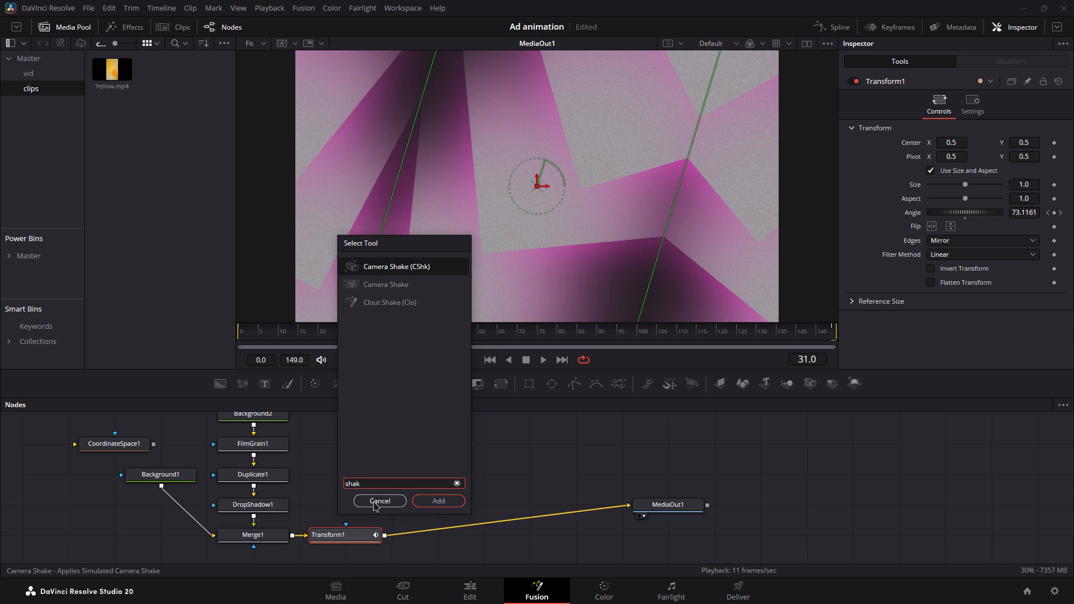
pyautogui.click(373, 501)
# Make room before Transform1, insert a Camera Shake node after Merge1, and play the combined motion.
pyautogui.moveTo(362, 530); pyautogui.dragTo(425, 528)
pyautogui.click(274, 535)
pyautogui.press('space')
pyautogui.write('shak')
pyautogui.press('Return')
pyautogui.press('space')
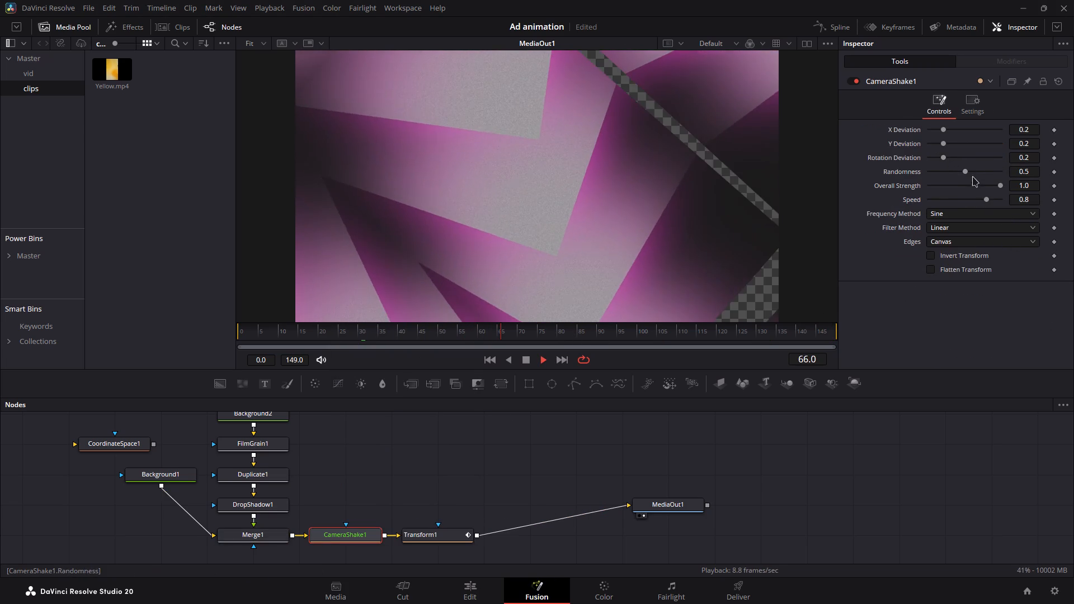
pyautogui.press('space')
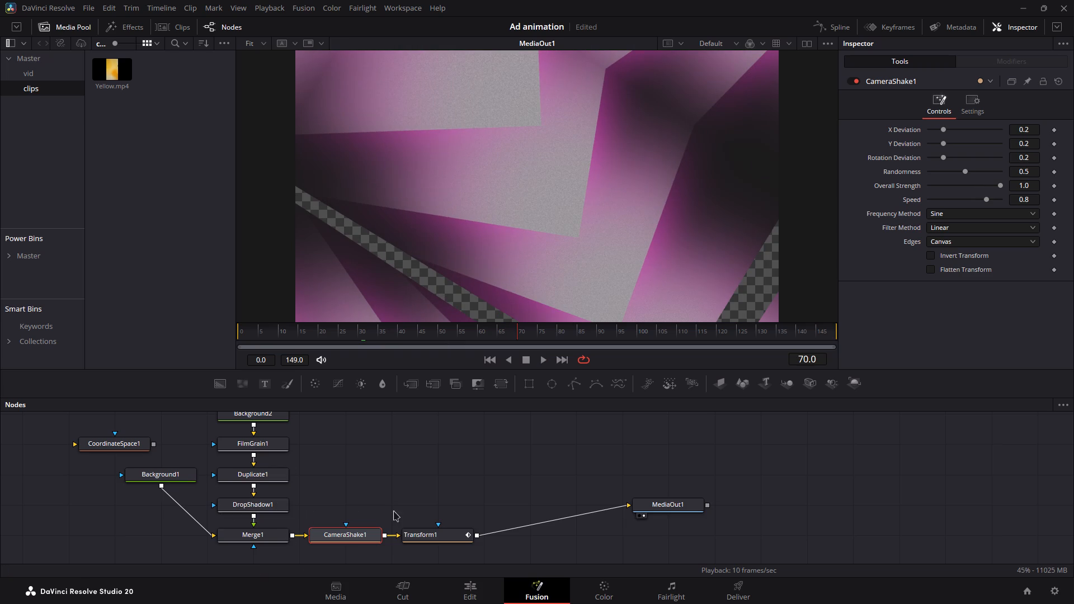
# Detach Transform1 from the node chain and play the composition with only CameraShake1 applied.
pyautogui.keyDown('shift'); pyautogui.moveTo(437, 539); pyautogui.dragTo(439, 557); pyautogui.keyUp('shift')
pyautogui.click(352, 540)
pyautogui.press('space')
pyautogui.press('space')
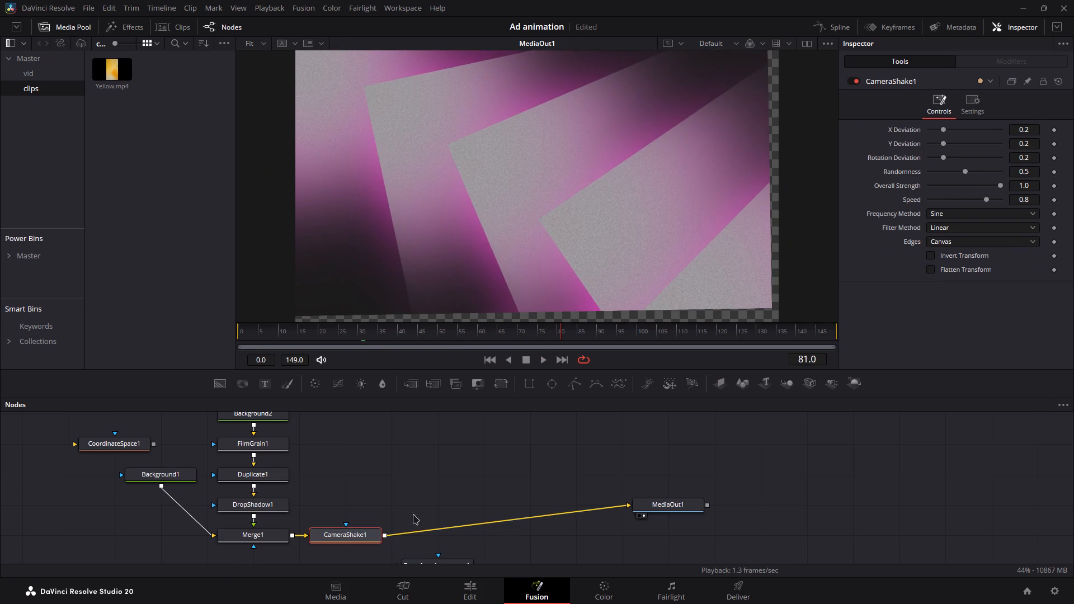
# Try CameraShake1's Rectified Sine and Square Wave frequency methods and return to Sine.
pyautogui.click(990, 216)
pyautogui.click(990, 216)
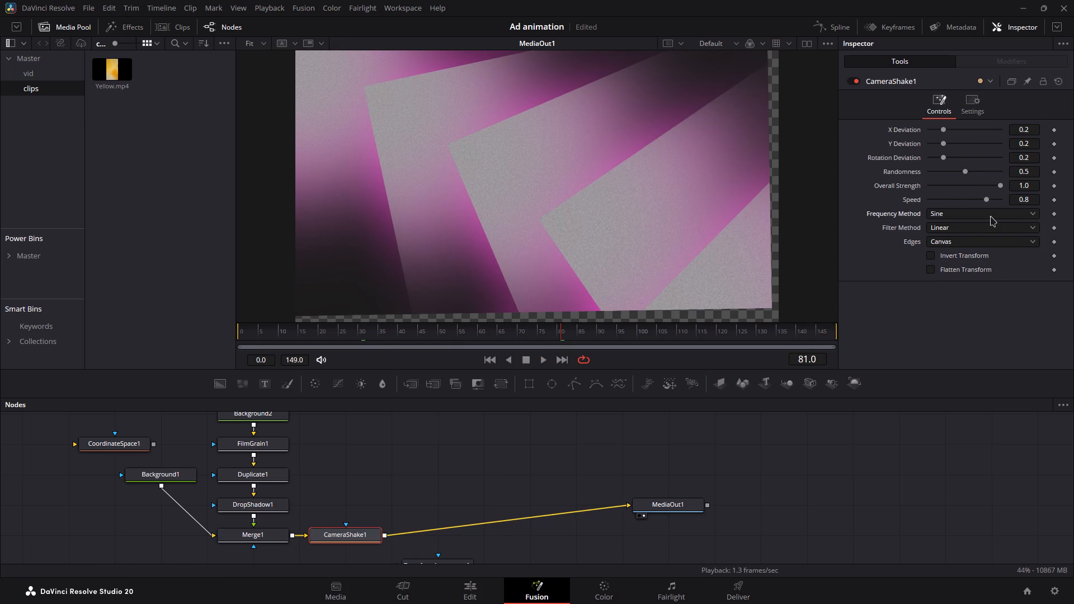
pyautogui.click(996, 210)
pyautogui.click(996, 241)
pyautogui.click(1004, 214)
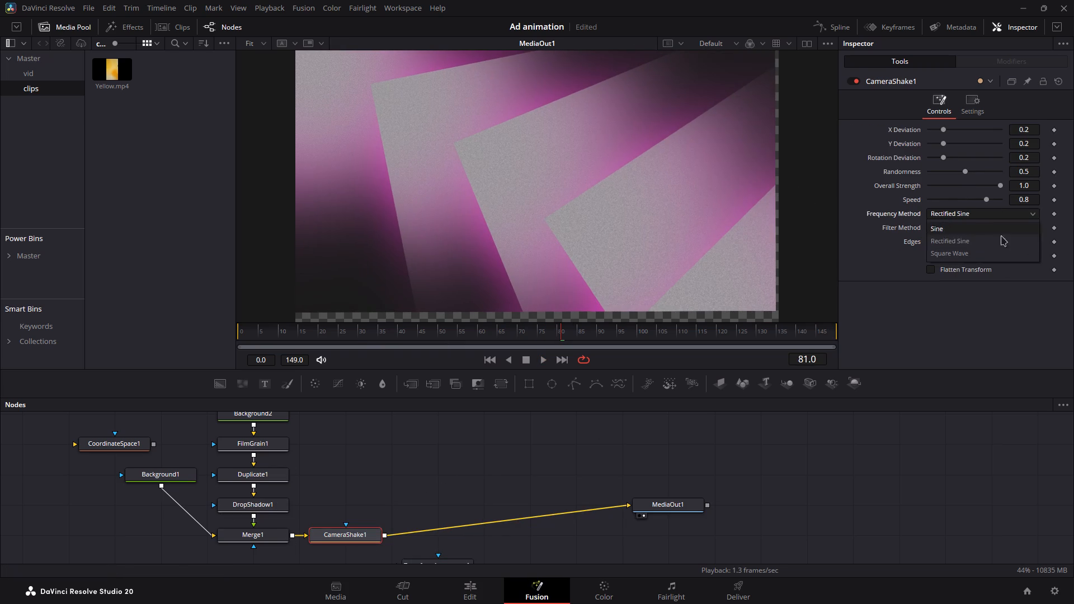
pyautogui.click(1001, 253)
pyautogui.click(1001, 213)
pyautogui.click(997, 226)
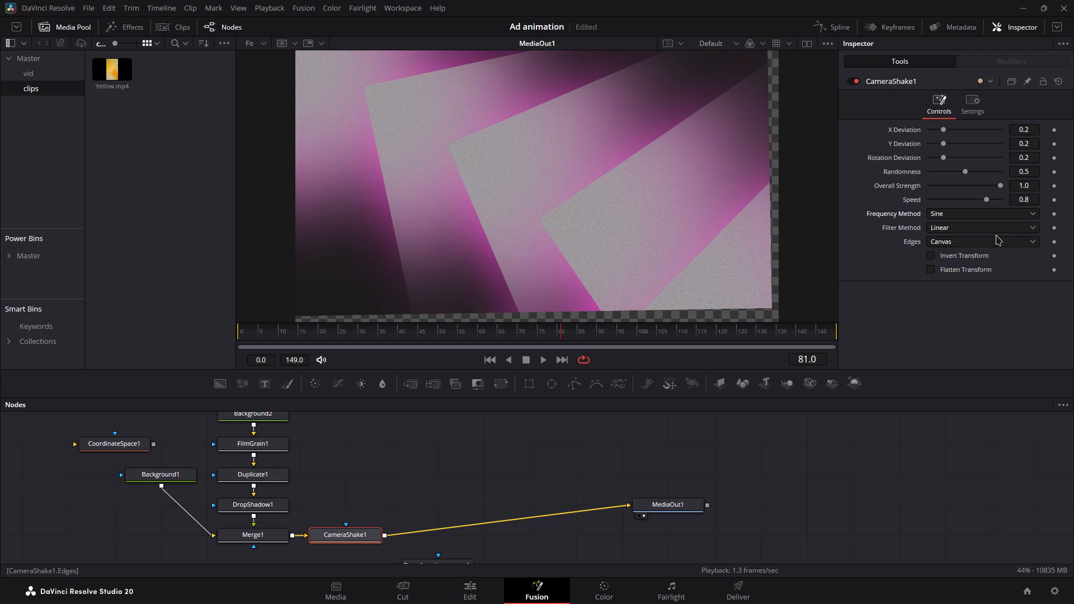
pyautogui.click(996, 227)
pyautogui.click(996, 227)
# Compare the edge modes on CameraShake1, set Edges to Mirror, and play the result.
pyautogui.click(997, 235)
pyautogui.click(998, 240)
pyautogui.click(1001, 241)
pyautogui.press('Down')
pyautogui.press('Down')
pyautogui.press('Down')
pyautogui.press('Down')
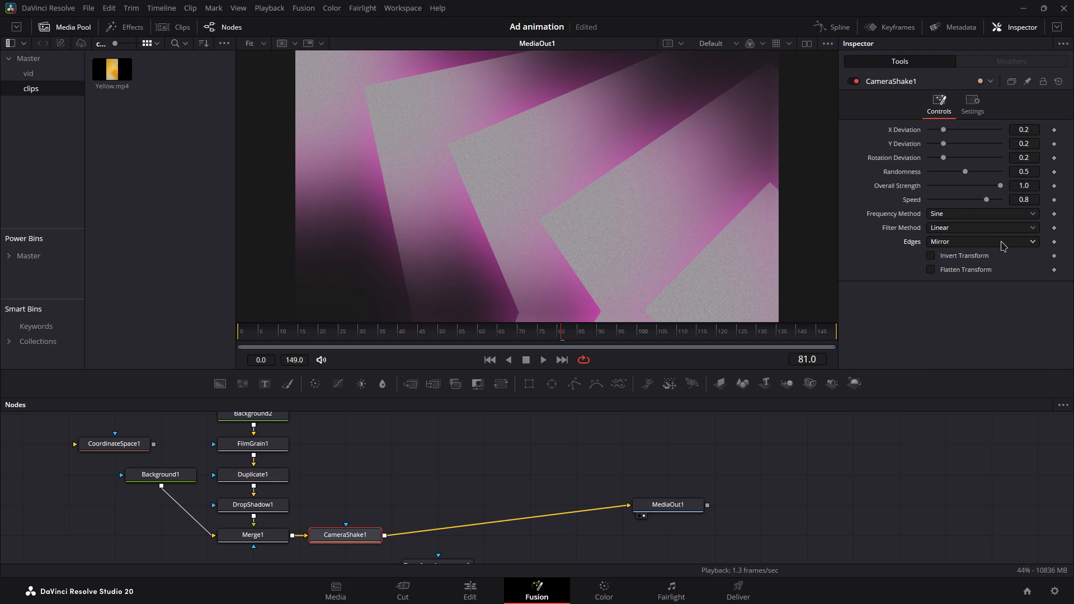
pyautogui.press('Up')
pyautogui.press('space')
pyautogui.press('space')
pyautogui.press('space')
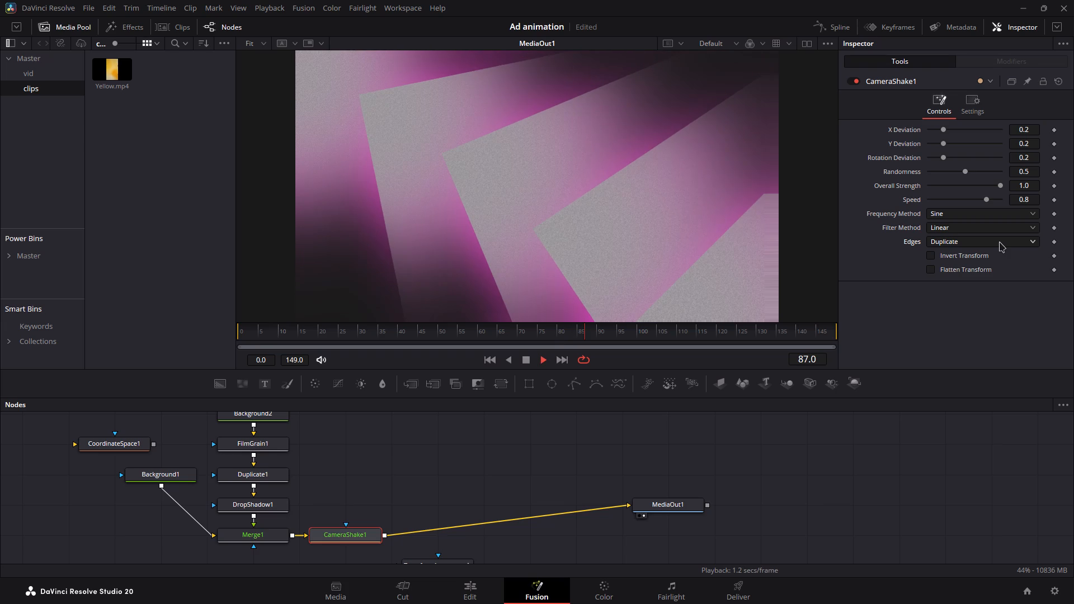
pyautogui.press('space')
pyautogui.click(999, 242)
pyautogui.click(998, 290)
pyautogui.press('space')
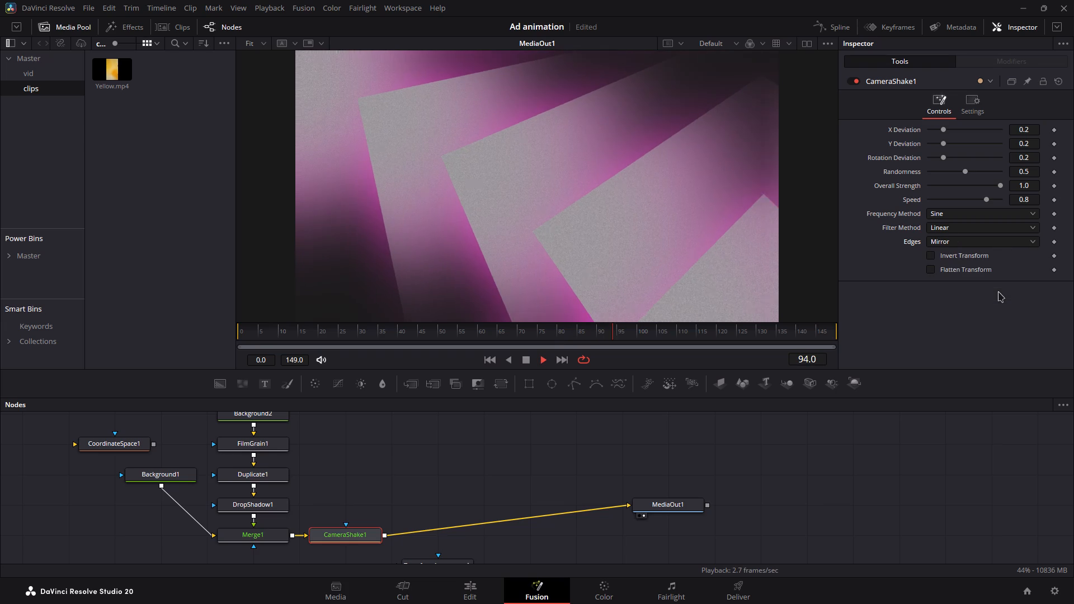
pyautogui.press('space')
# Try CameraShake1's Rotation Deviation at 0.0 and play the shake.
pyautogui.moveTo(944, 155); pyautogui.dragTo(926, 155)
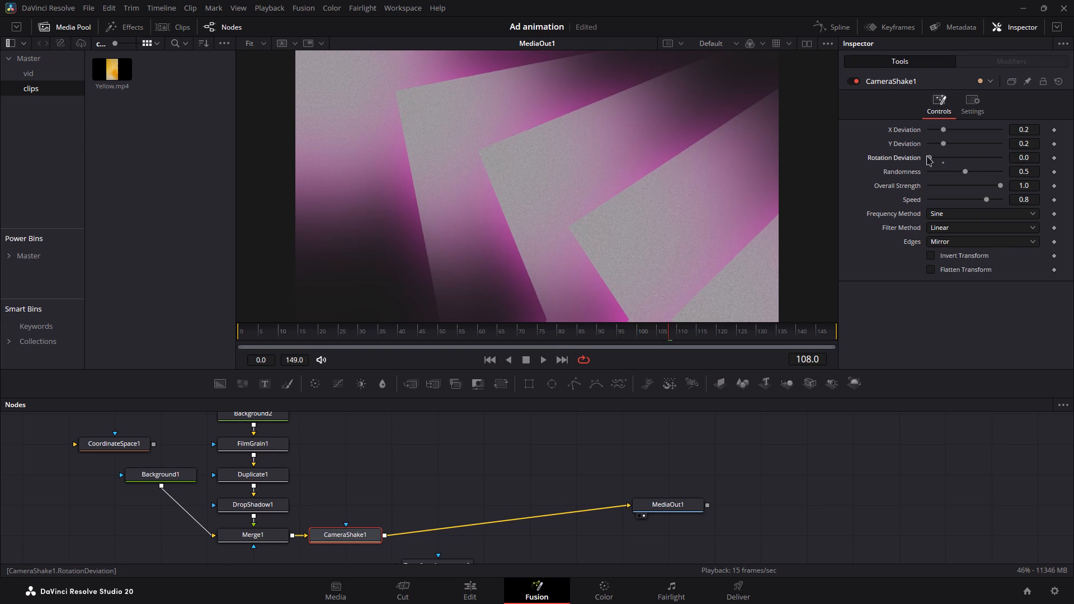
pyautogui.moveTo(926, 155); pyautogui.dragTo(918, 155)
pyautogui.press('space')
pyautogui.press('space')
# Set CameraShake1's Rotation, Y and X Deviation to 1.0 and its Speed to 0.016, checking the motion in playback.
pyautogui.moveTo(927, 155); pyautogui.dragTo(1073, 152)
pyautogui.press('space')
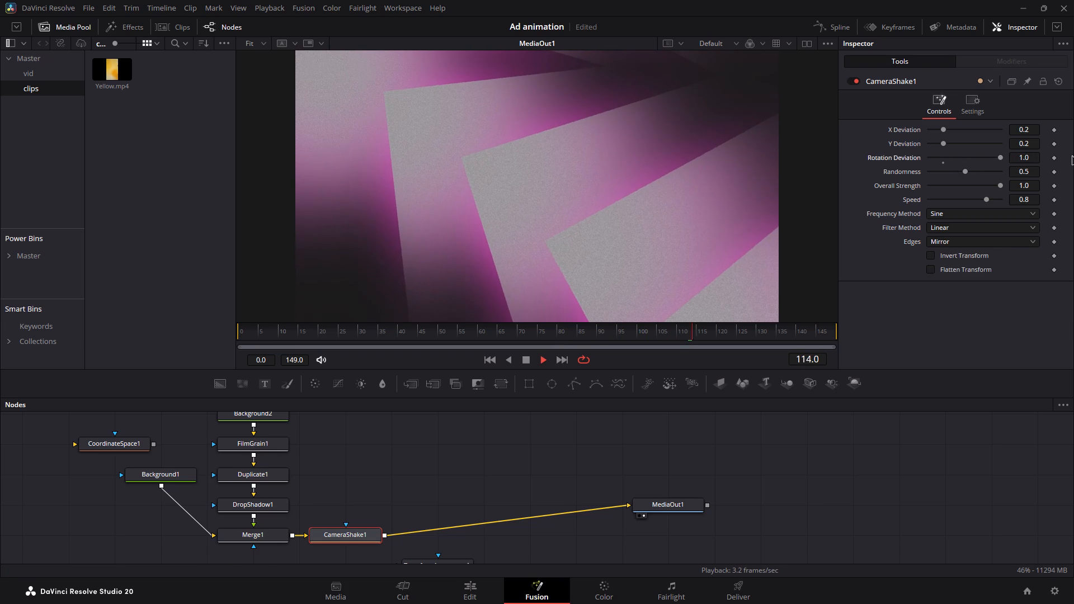
pyautogui.press('space')
pyautogui.moveTo(940, 143); pyautogui.dragTo(1051, 141)
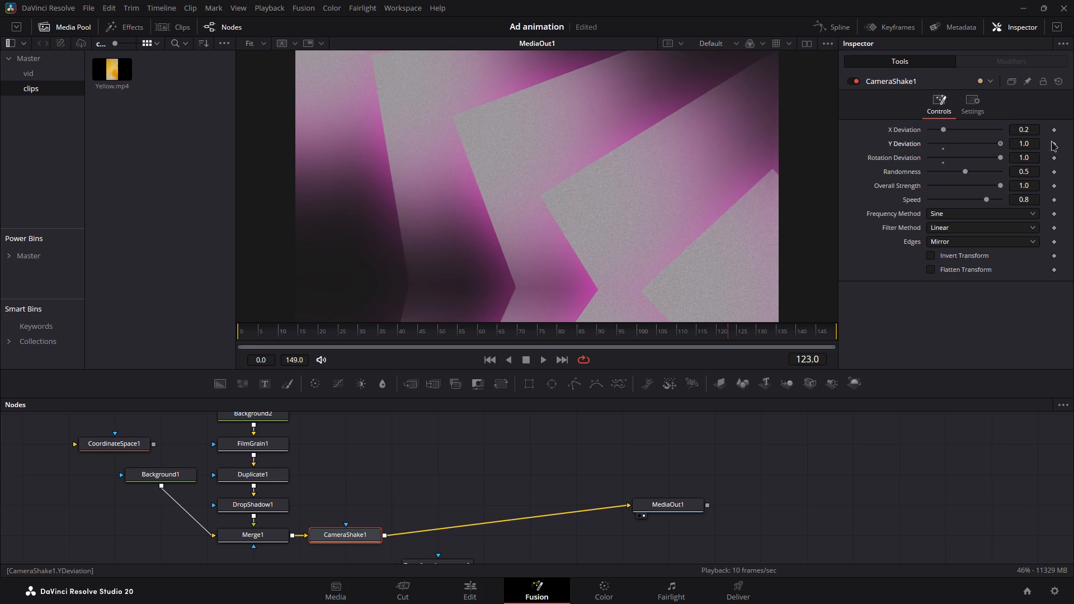
pyautogui.moveTo(1051, 141); pyautogui.dragTo(1060, 141)
pyautogui.press('space')
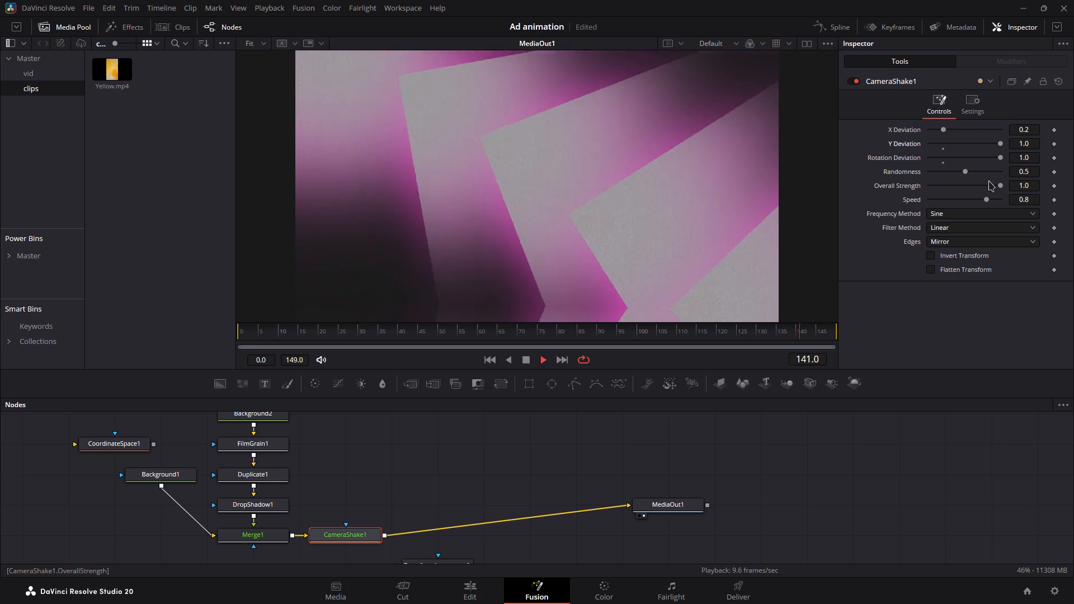
pyautogui.moveTo(944, 128); pyautogui.dragTo(1073, 128)
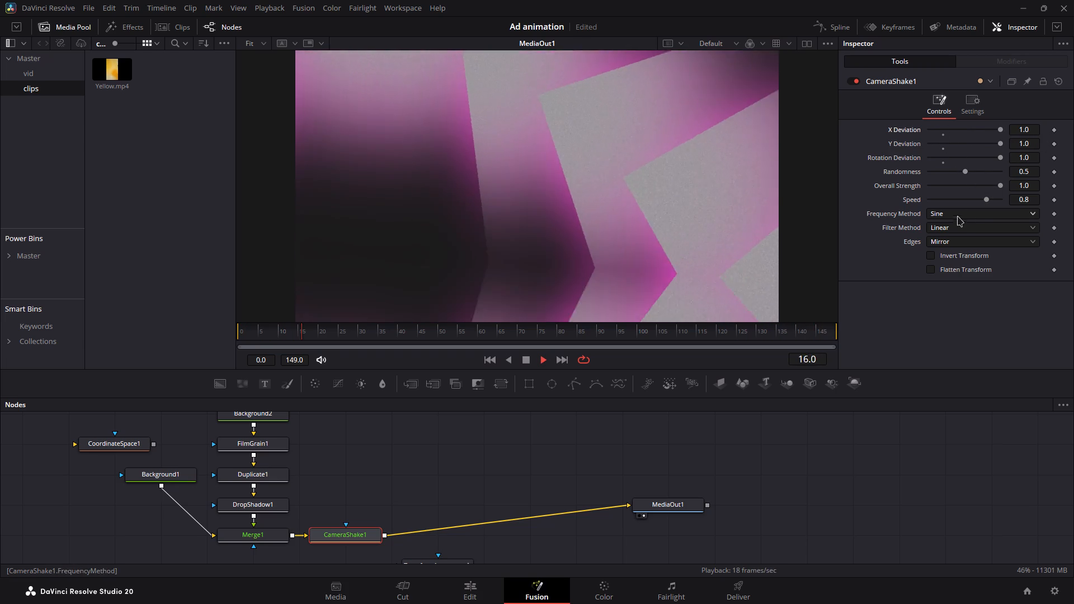
pyautogui.moveTo(988, 200); pyautogui.dragTo(932, 202)
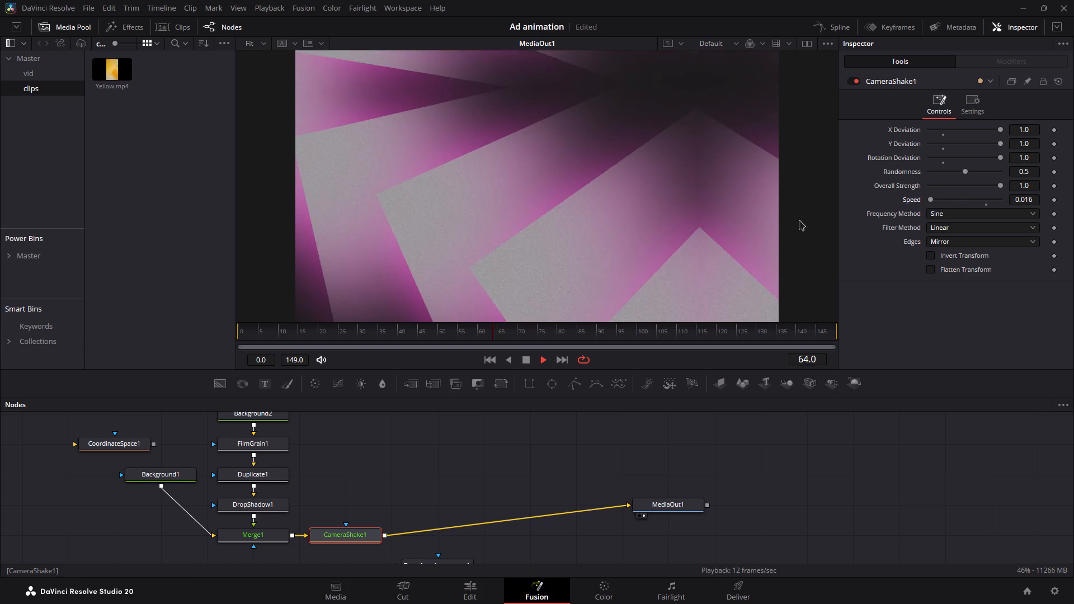
pyautogui.press('space')
# Move the detached Transform1 node up beside CameraShake1, onto the connection to MediaOut1.
pyautogui.moveTo(450, 564); pyautogui.dragTo(480, 521)
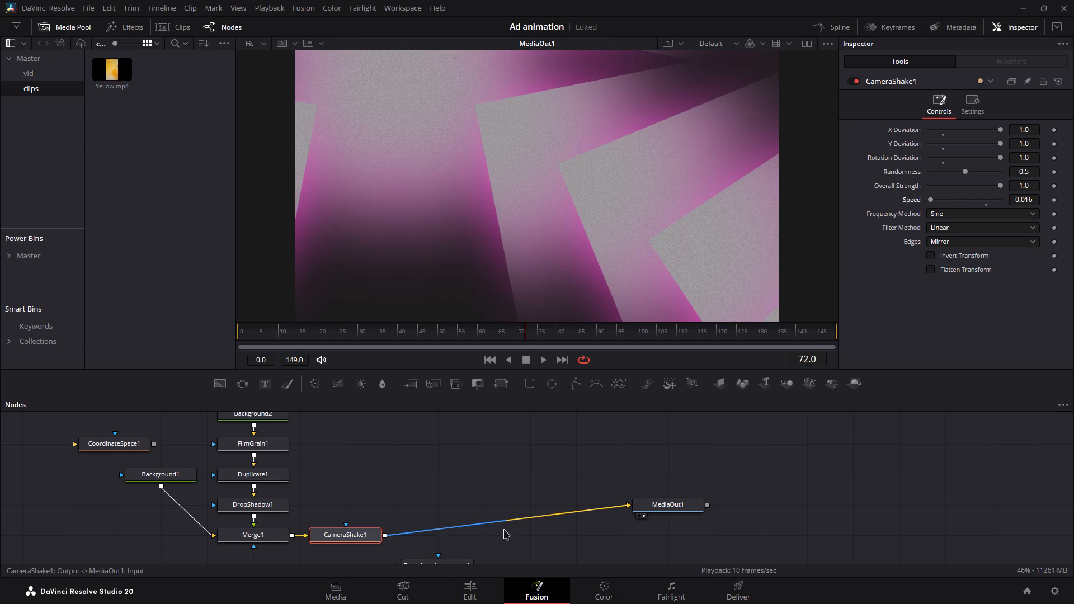
pyautogui.scroll(-1, 527, 531)
pyautogui.moveTo(455, 530); pyautogui.dragTo(454, 500)
pyautogui.keyDown('shift'); pyautogui.click(453, 500); pyautogui.keyUp('shift')
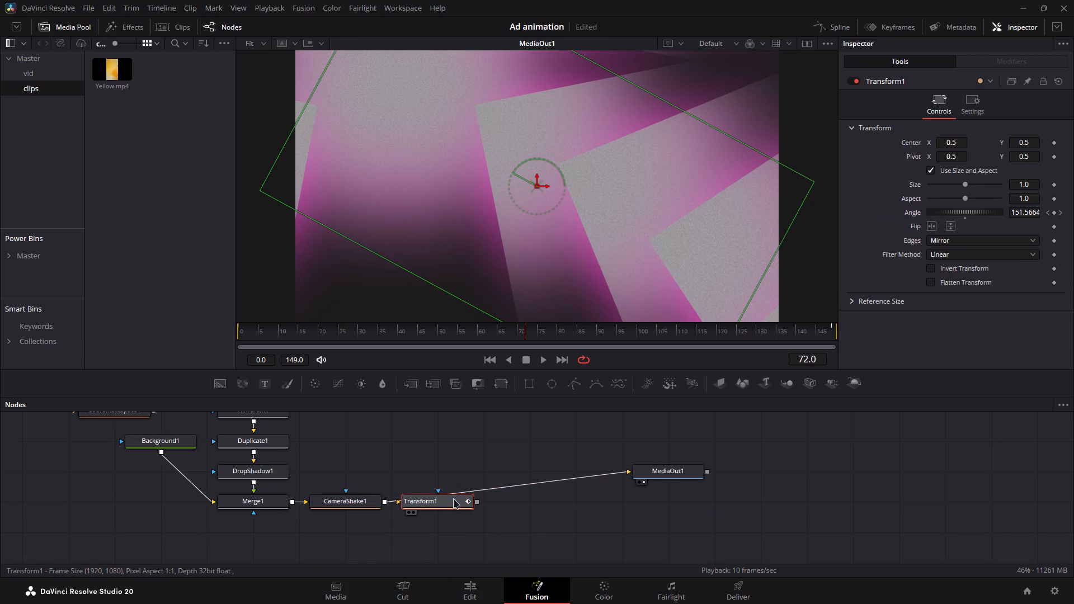
pyautogui.moveTo(451, 499); pyautogui.dragTo(474, 488)
# Switch the node graph's connections to Orthogonal Pipes.
pyautogui.rightClick(614, 495)
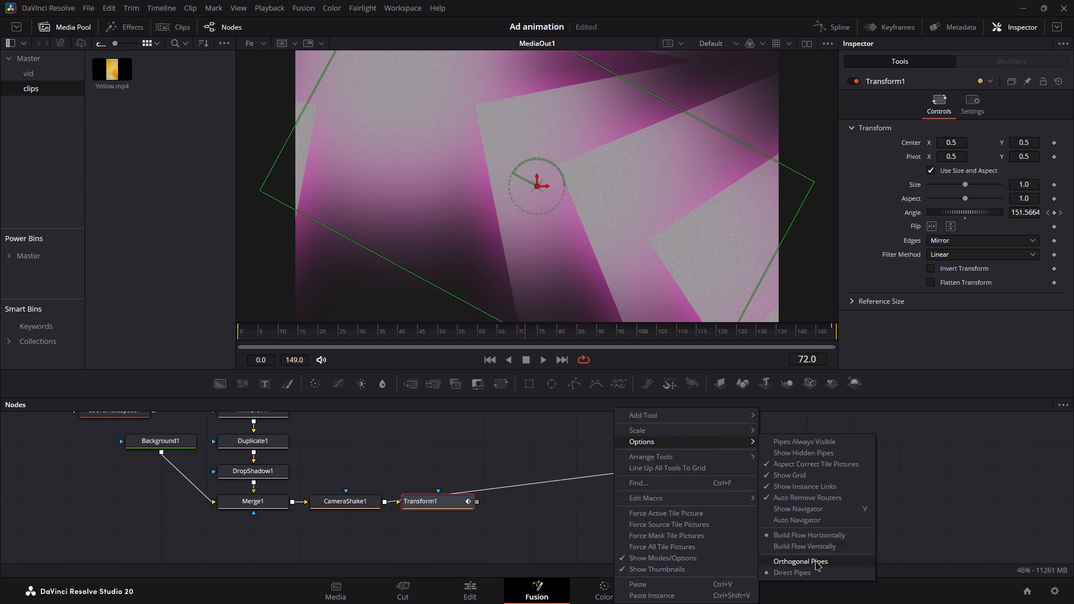
pyautogui.click(815, 560)
# Insert Transform1 between CameraShake1 and MediaOut1 and play the combined shake and rotation.
pyautogui.moveTo(451, 498); pyautogui.dragTo(482, 504)
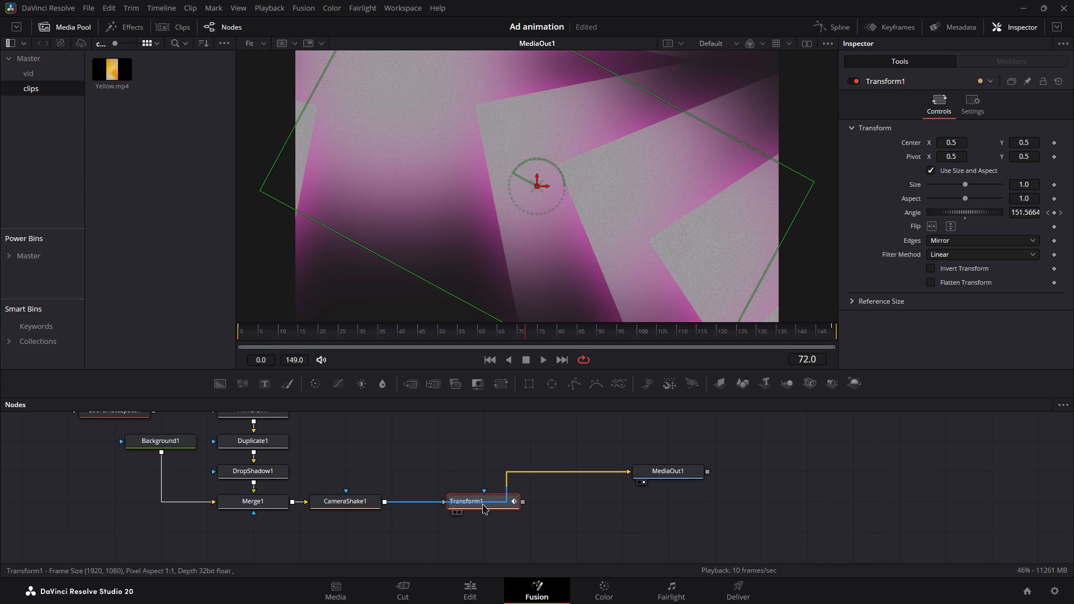
pyautogui.moveTo(482, 504); pyautogui.dragTo(484, 504)
pyautogui.moveTo(488, 505); pyautogui.dragTo(500, 508)
pyautogui.press('space')
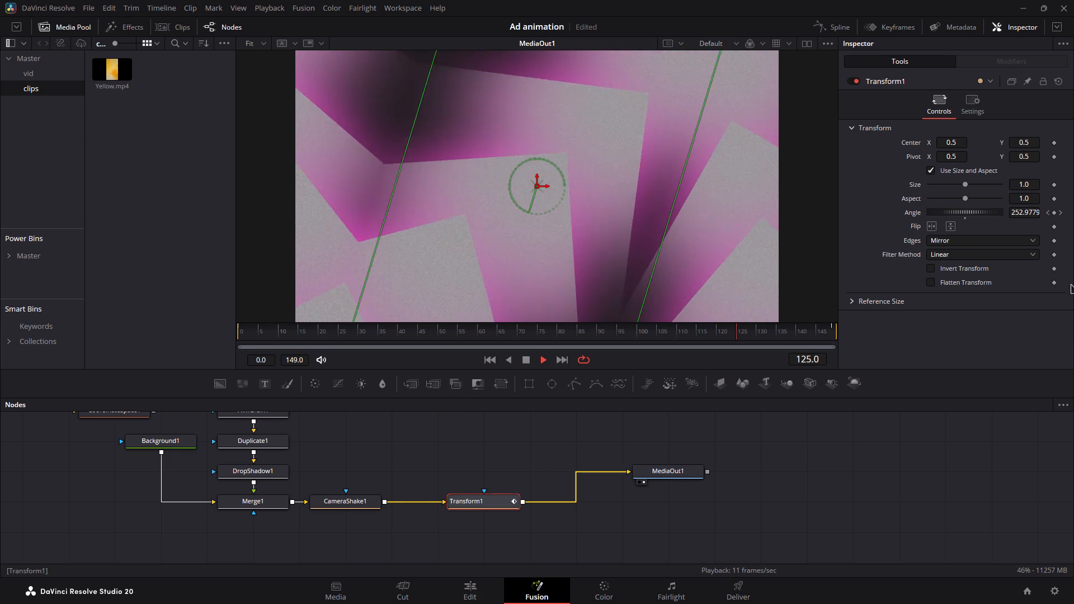
pyautogui.press('space')
# Increase Transform1's Angle at the final keyframe on frame 149 and play the faster rotation.
pyautogui.click(1061, 213)
pyautogui.moveTo(1030, 211); pyautogui.dragTo(623, 222)
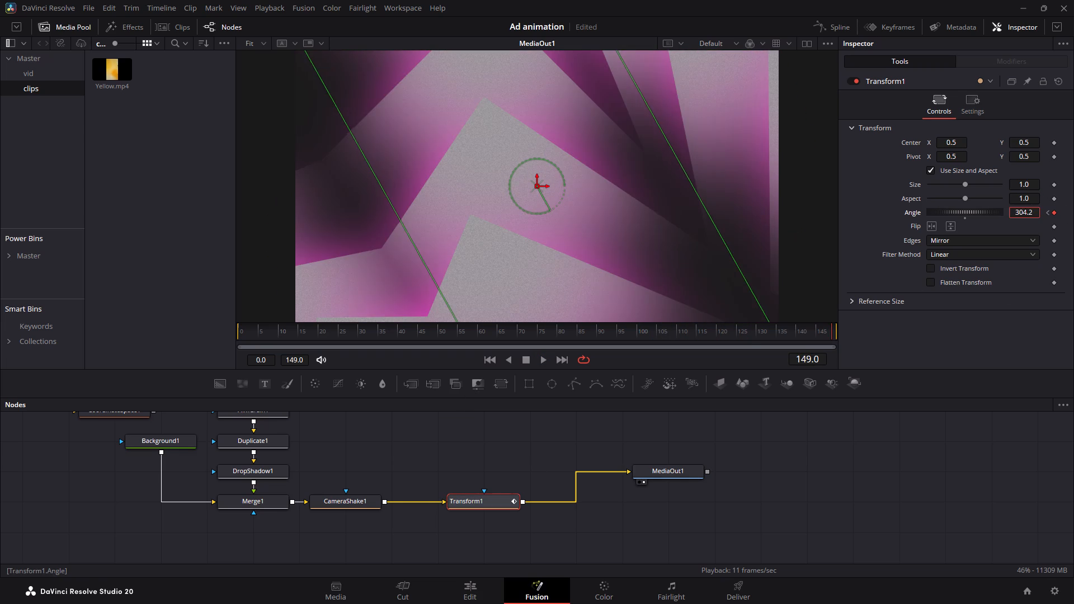
pyautogui.moveTo(623, 222); pyautogui.dragTo(966, 224)
pyautogui.press('space')
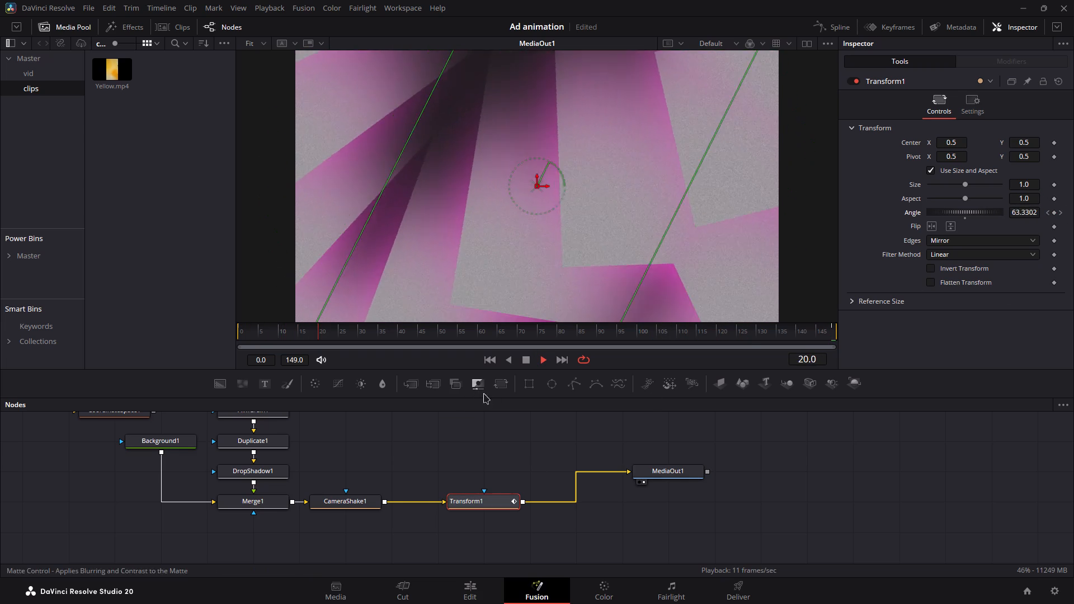
pyautogui.press('space')
# Return to the Edit page and play the timeline from the start to review the rotating background behind the titles.
pyautogui.click(463, 602)
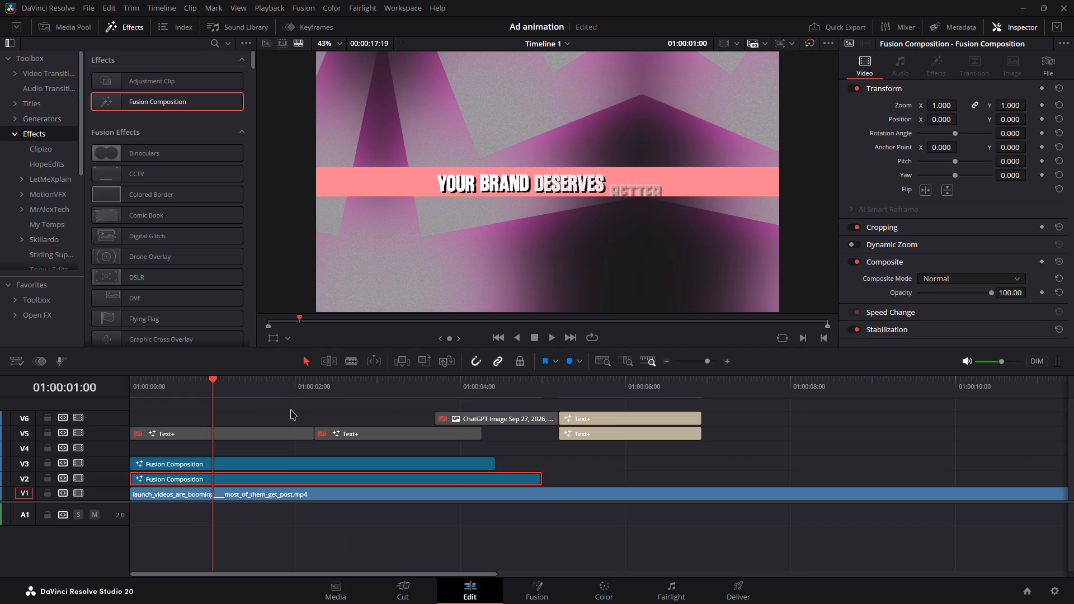
pyautogui.moveTo(208, 389); pyautogui.dragTo(17, 398)
pyautogui.press('space')
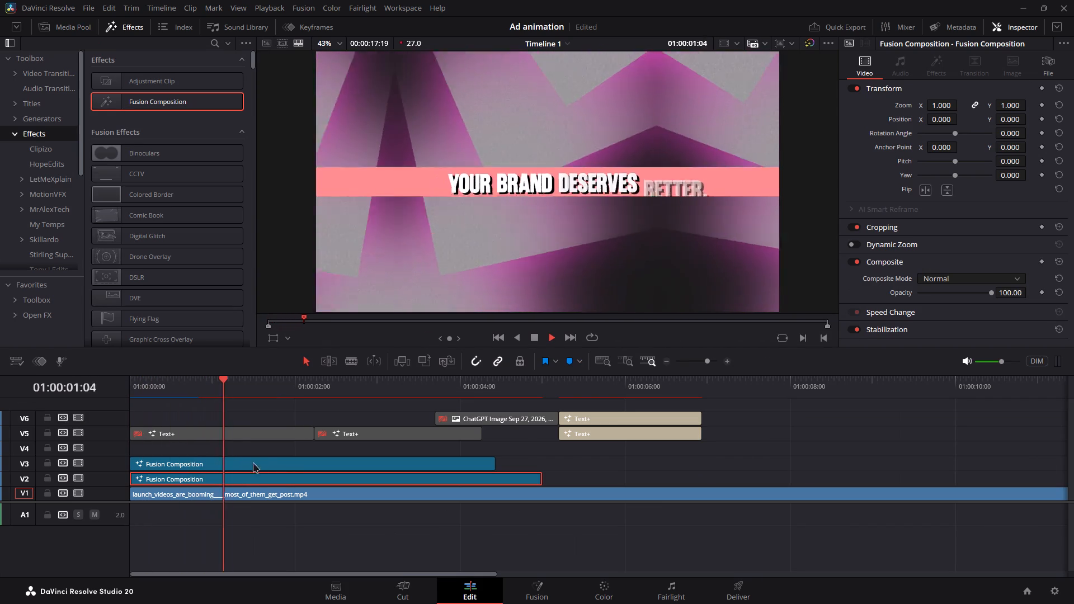
pyautogui.press('space')
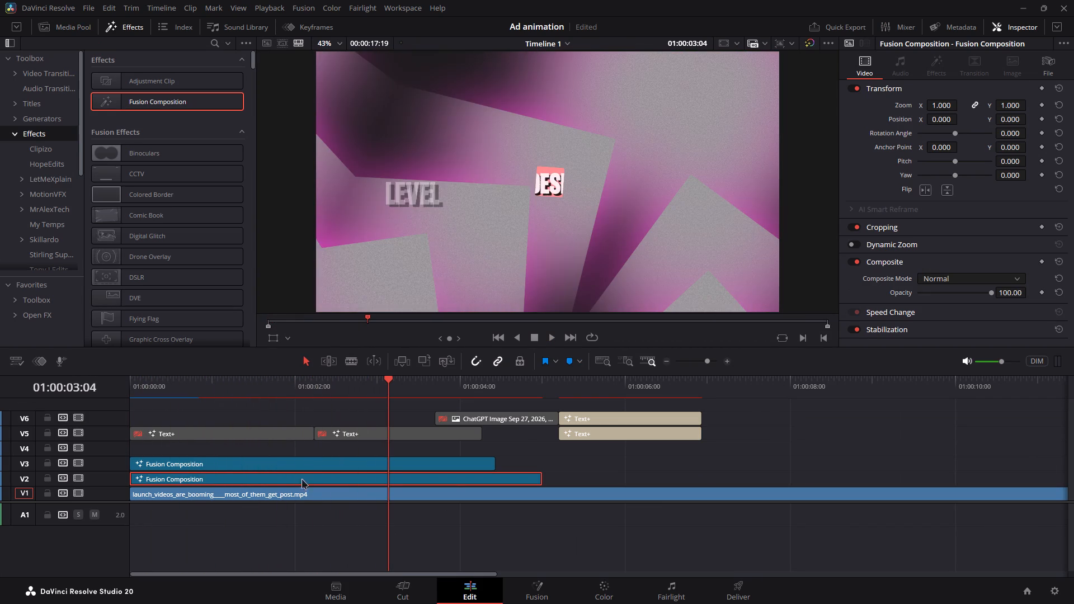
# Search the effects for blur, save the project, and apply Mosaic Blur to the Fusion Composition on track V2.
pyautogui.click(218, 40)
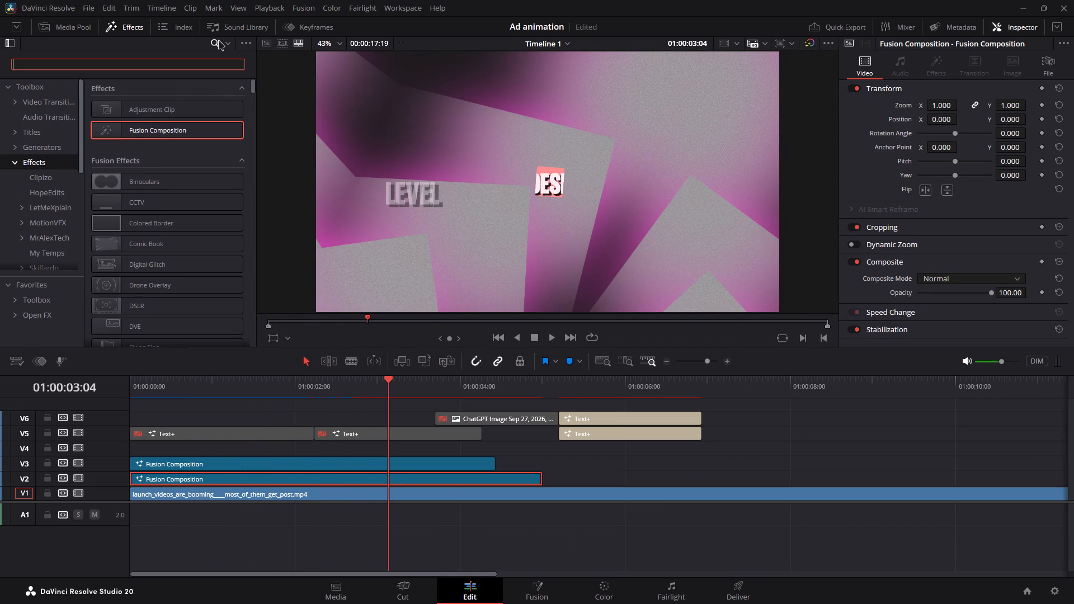
pyautogui.write('blur')
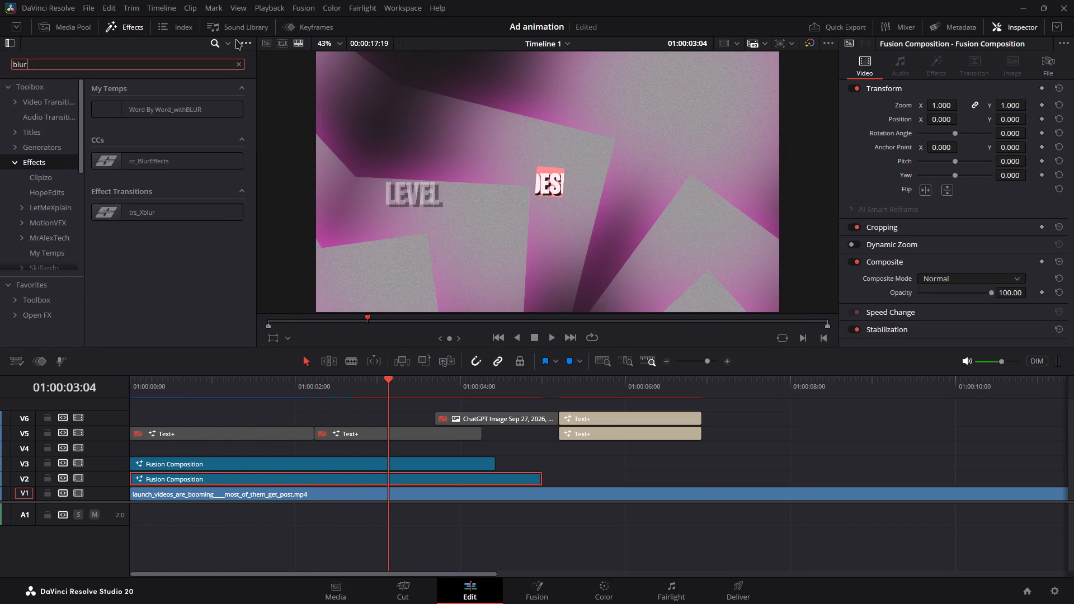
pyautogui.doubleClick(231, 41)
pyautogui.click(252, 59)
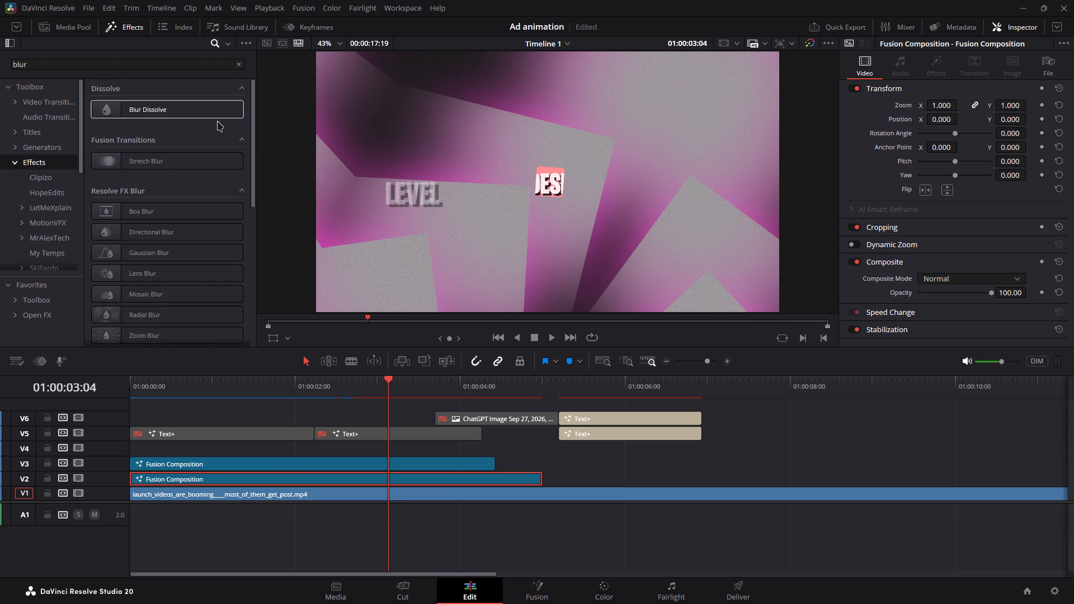
pyautogui.scroll(-2, 251, 167)
pyautogui.hotkey('ctrl', 's')
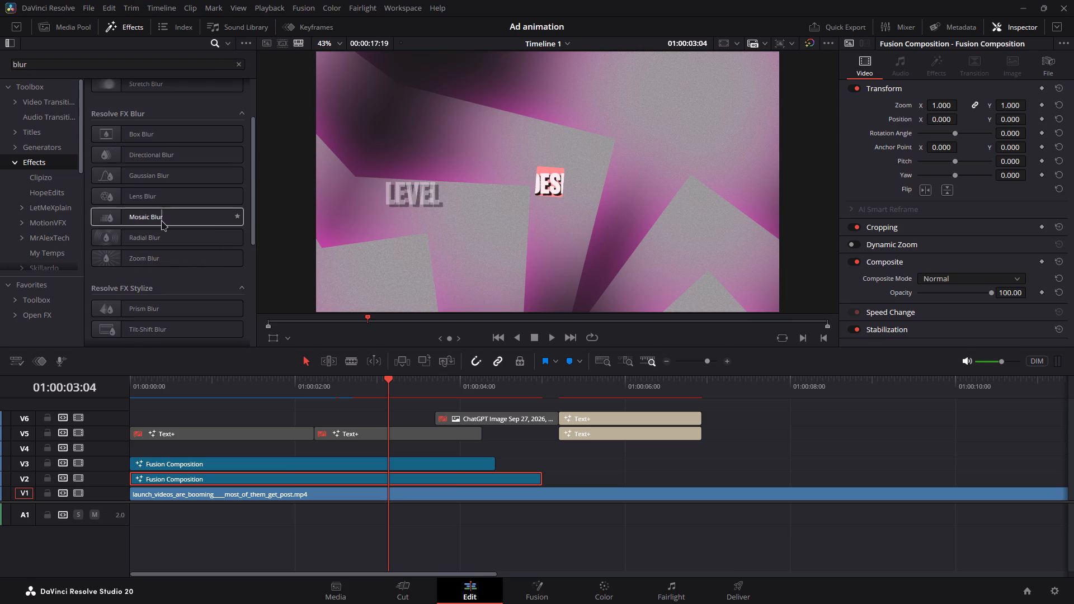
pyautogui.moveTo(138, 220); pyautogui.dragTo(437, 478)
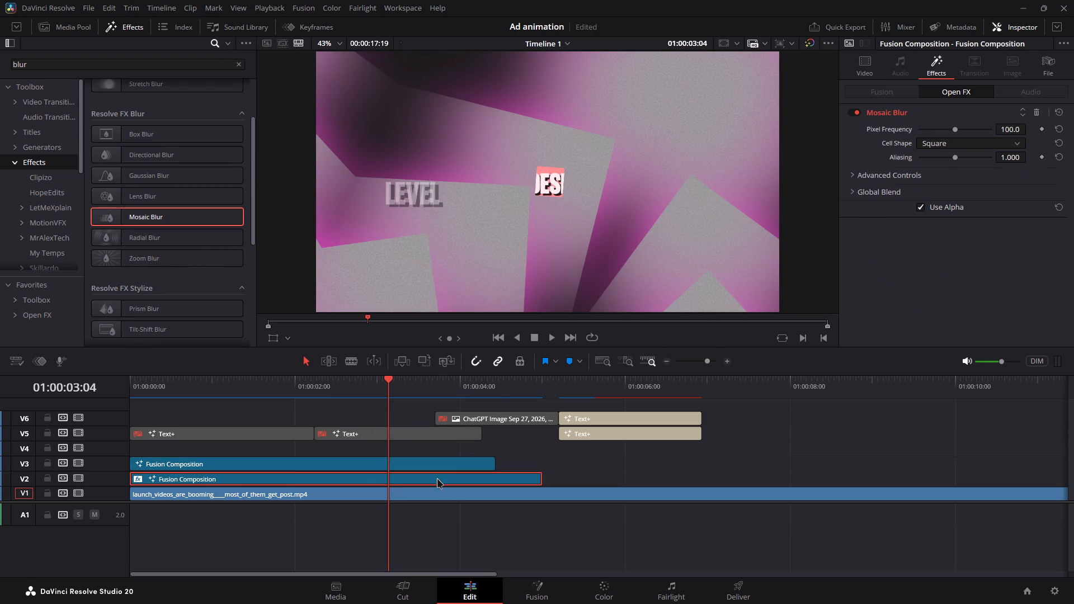
pyautogui.click(437, 478)
pyautogui.moveTo(958, 127); pyautogui.dragTo(917, 128)
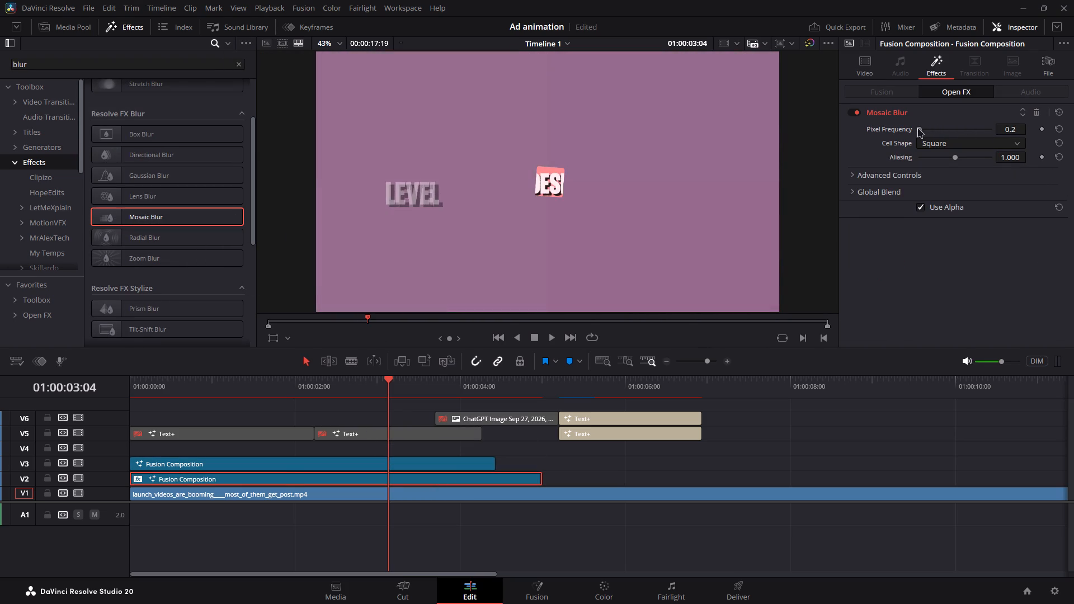
pyautogui.moveTo(917, 128); pyautogui.dragTo(927, 128)
pyautogui.press('space')
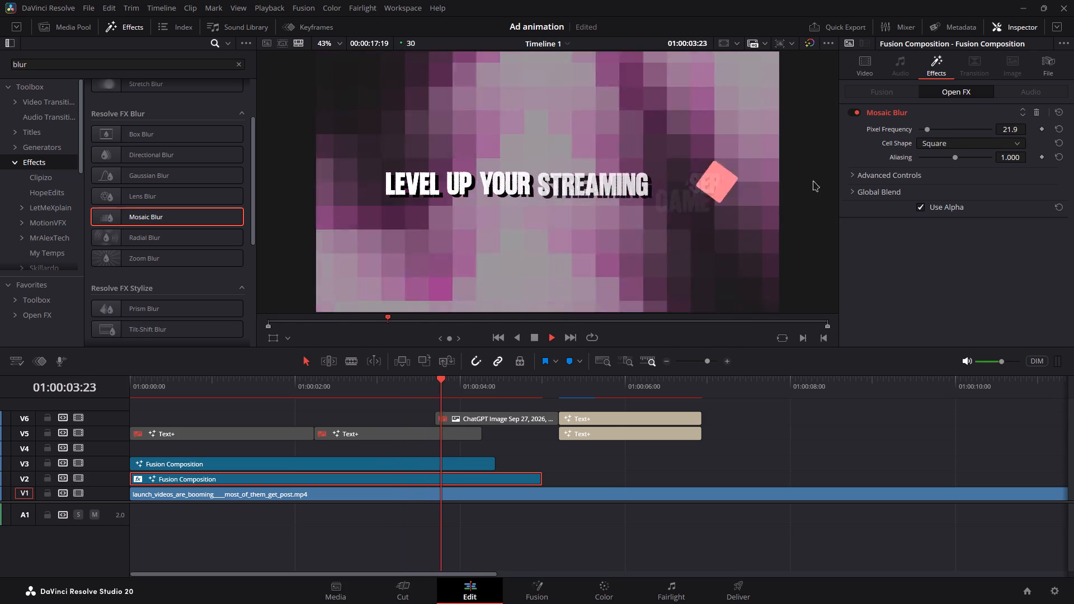
pyautogui.press('space')
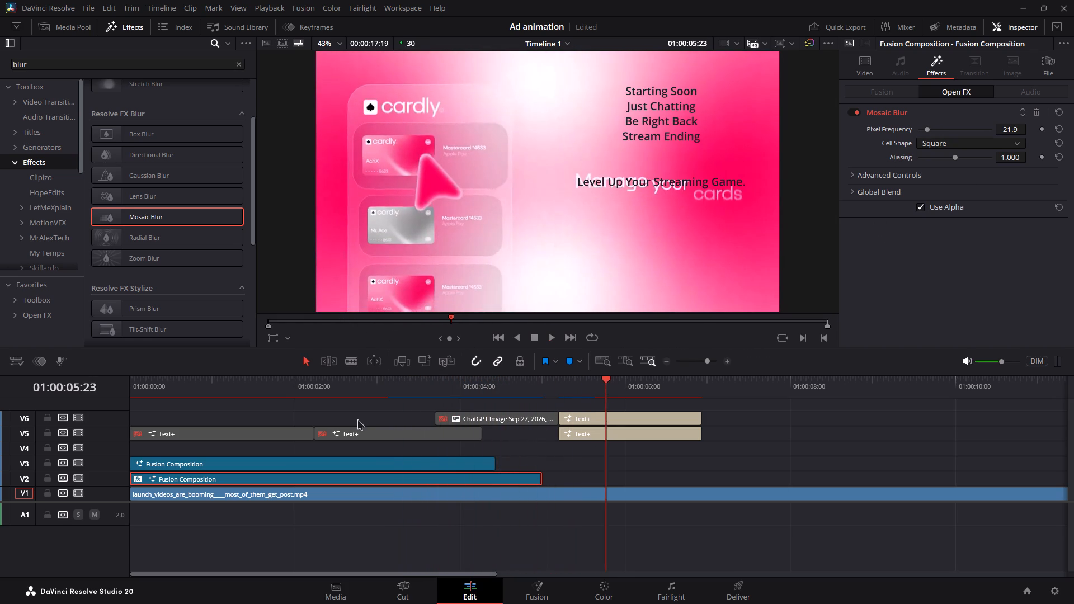
pyautogui.moveTo(338, 396); pyautogui.dragTo(0, 417)
pyautogui.press('space')
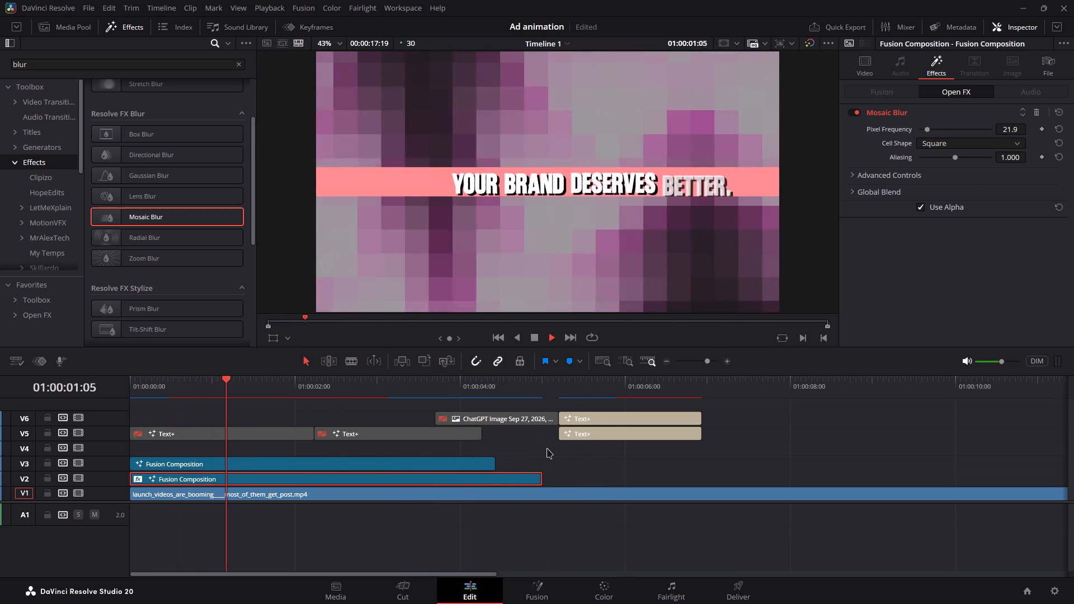
pyautogui.click(501, 480)
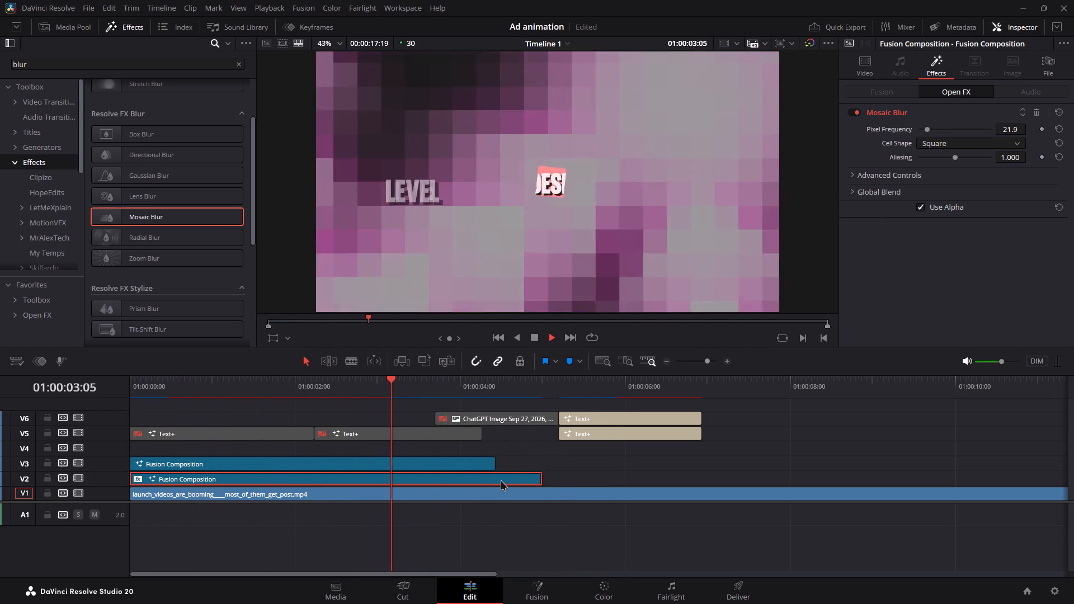
pyautogui.press('space')
# Switch to the Color page, select the V2 Fusion Composition for grading, and play it briefly.
pyautogui.click(611, 603)
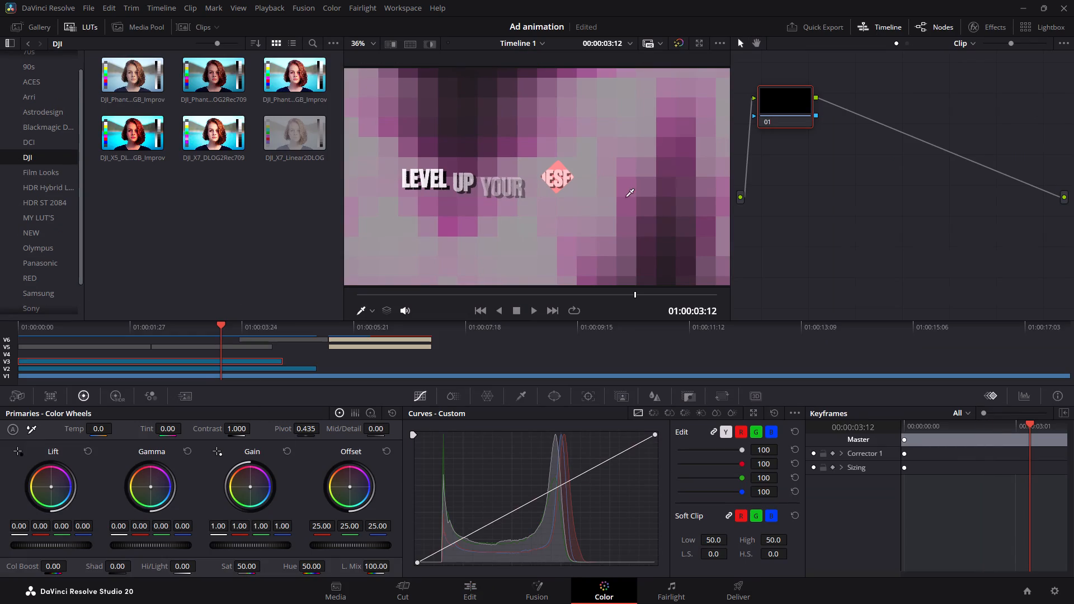
pyautogui.click(284, 368)
pyautogui.press('space')
pyautogui.press('space')
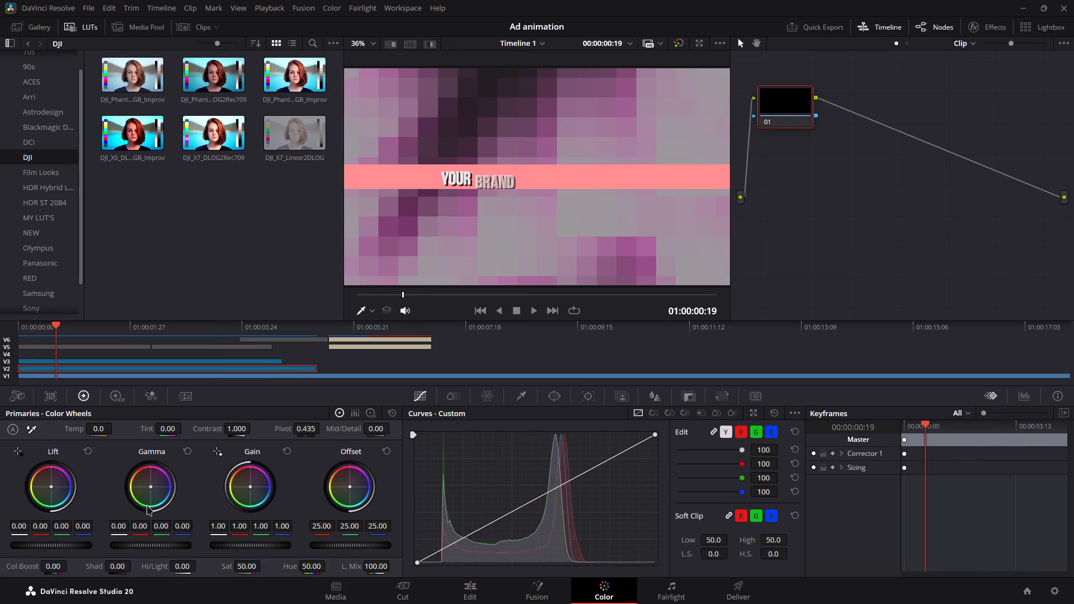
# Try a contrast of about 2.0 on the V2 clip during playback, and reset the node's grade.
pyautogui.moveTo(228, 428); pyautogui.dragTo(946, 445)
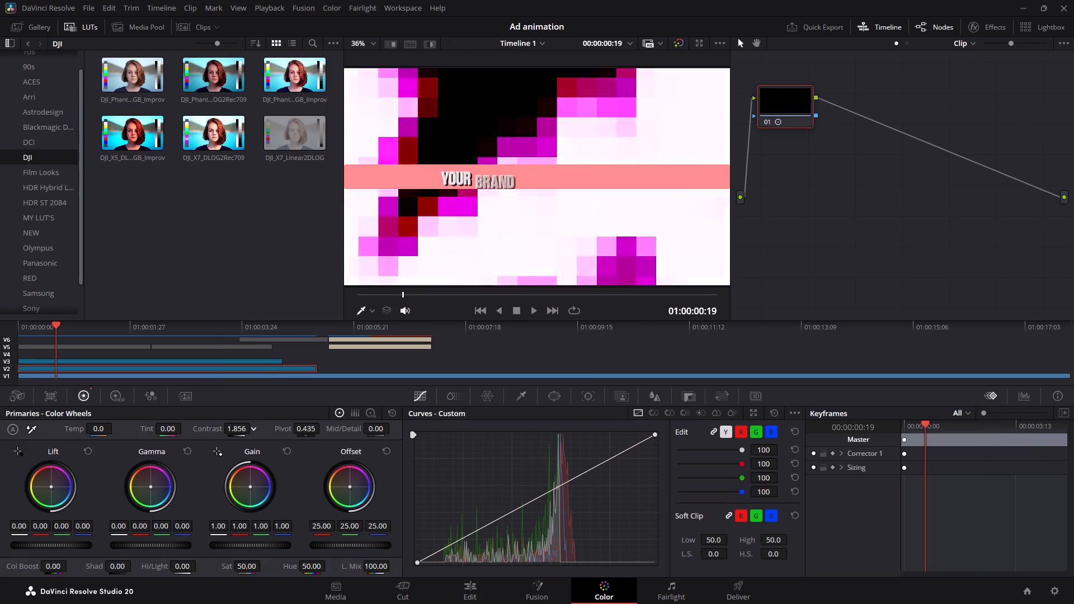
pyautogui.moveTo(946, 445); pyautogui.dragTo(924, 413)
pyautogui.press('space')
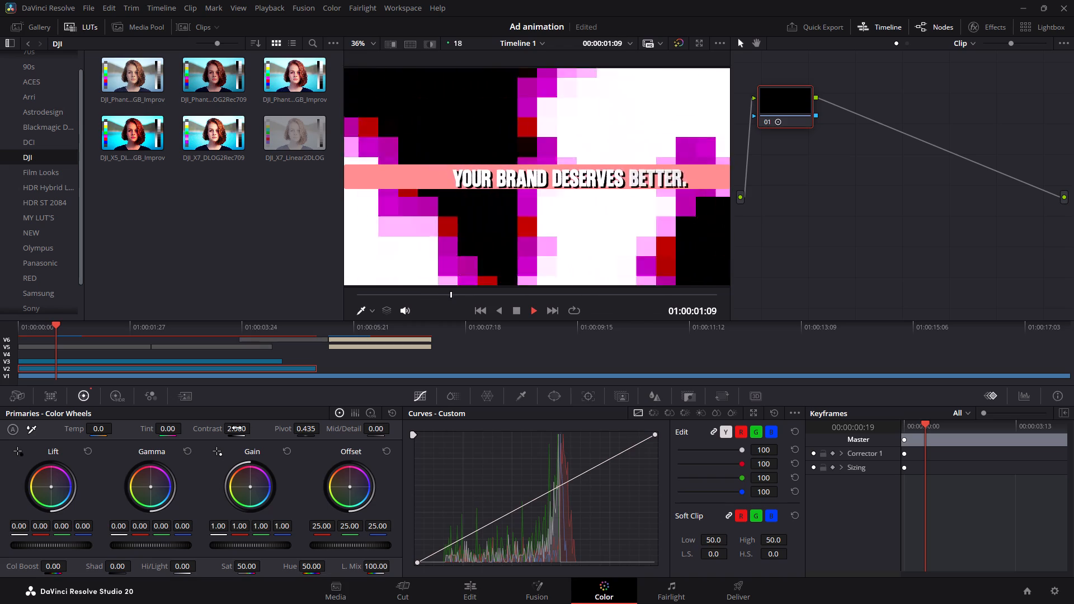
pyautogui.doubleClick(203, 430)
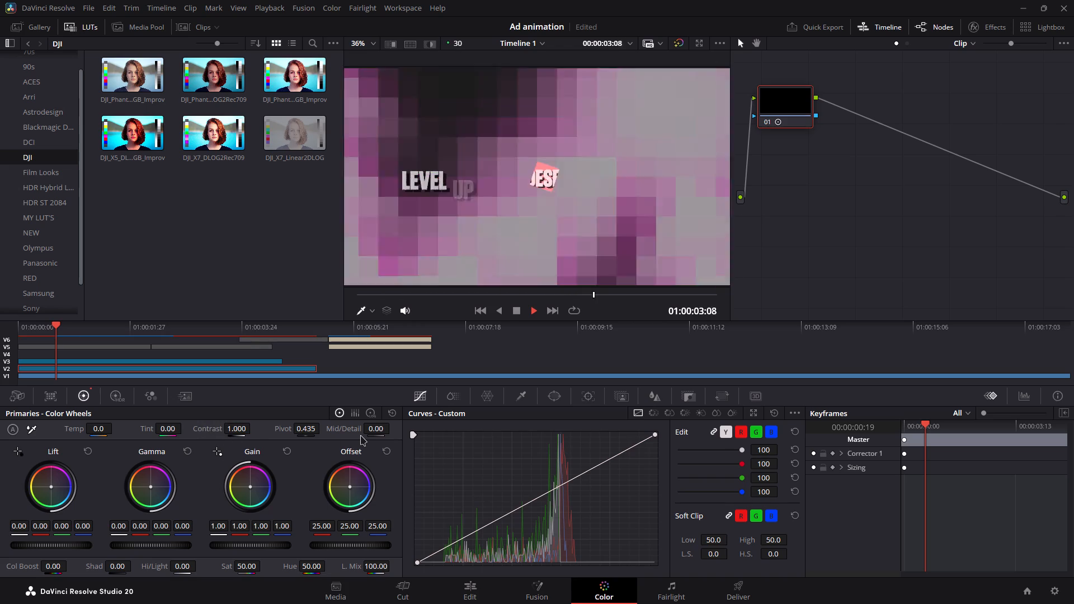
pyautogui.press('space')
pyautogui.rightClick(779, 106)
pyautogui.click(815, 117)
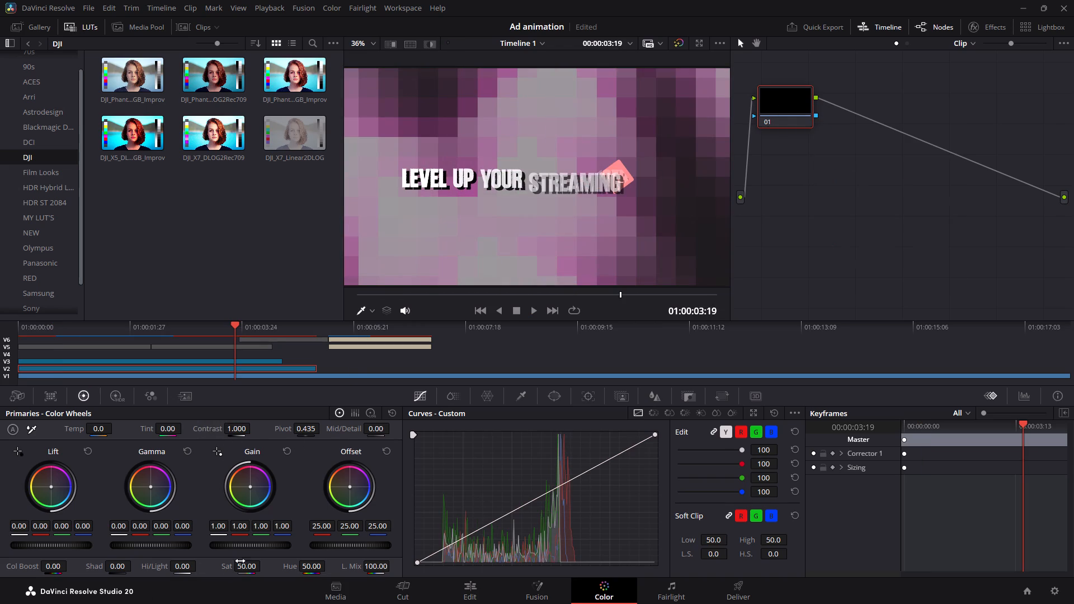
# Set the V2 clip's saturation to 0 and play the black-and-white mosaic background.
pyautogui.moveTo(248, 568); pyautogui.dragTo(288, 309)
pyautogui.press('space')
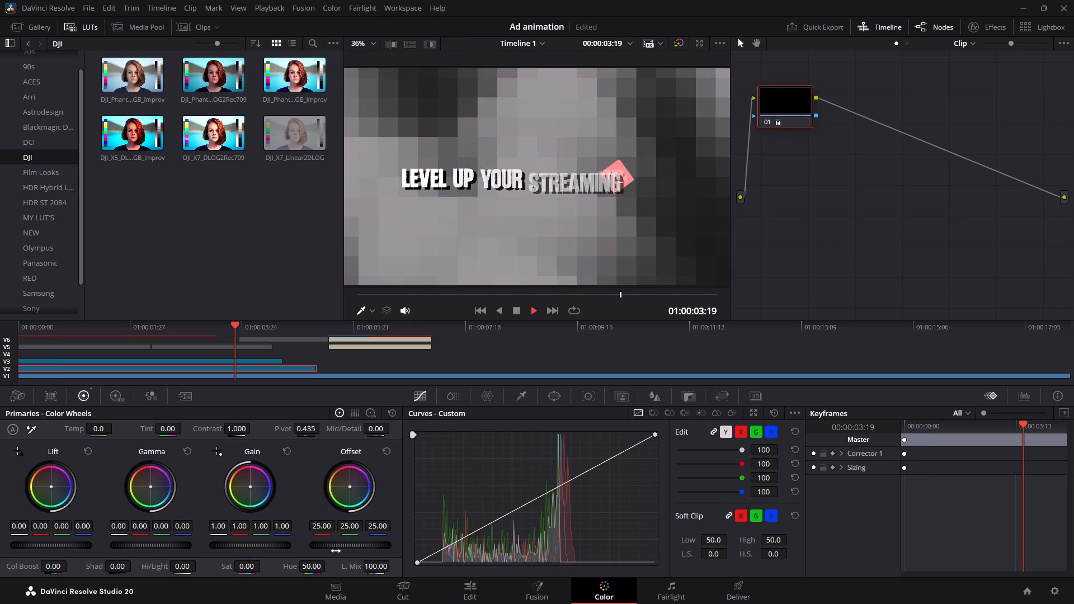
pyautogui.press('space')
pyautogui.doubleClick(286, 564)
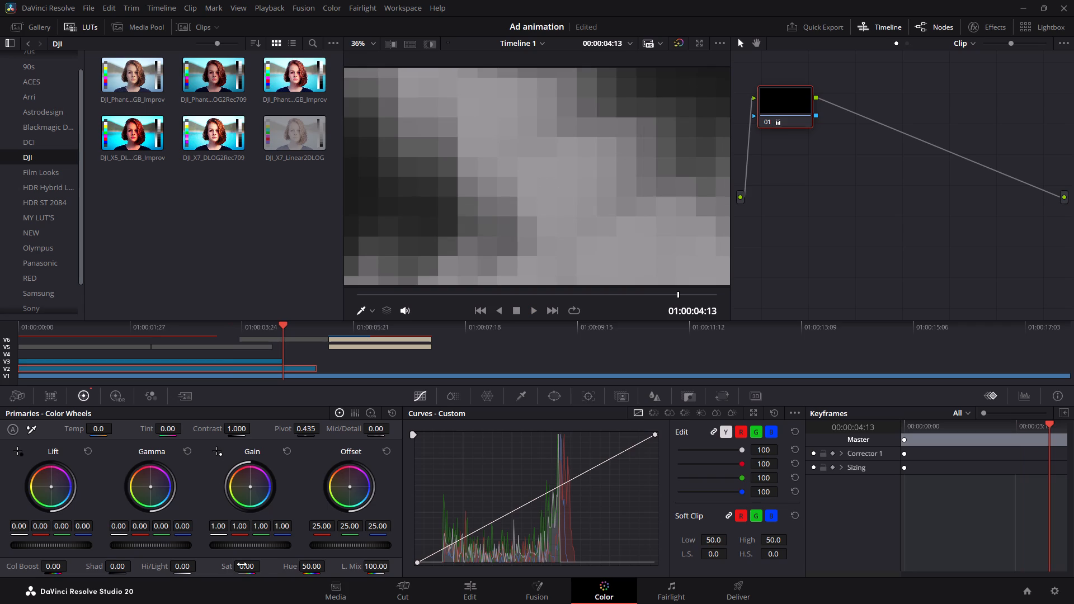
# Reopen the V2 composition in Fusion and remove Duplicate1 and DropShadow1 between FilmGrain1 and Merge1.
pyautogui.click(470, 596)
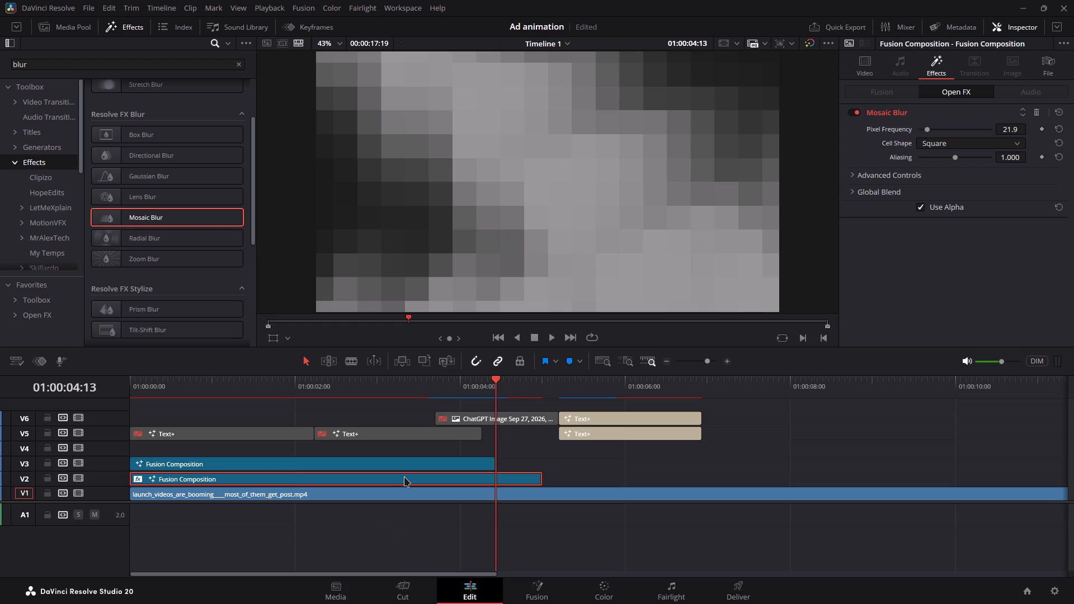
pyautogui.click(405, 476)
pyautogui.click(405, 476)
pyautogui.press('f')
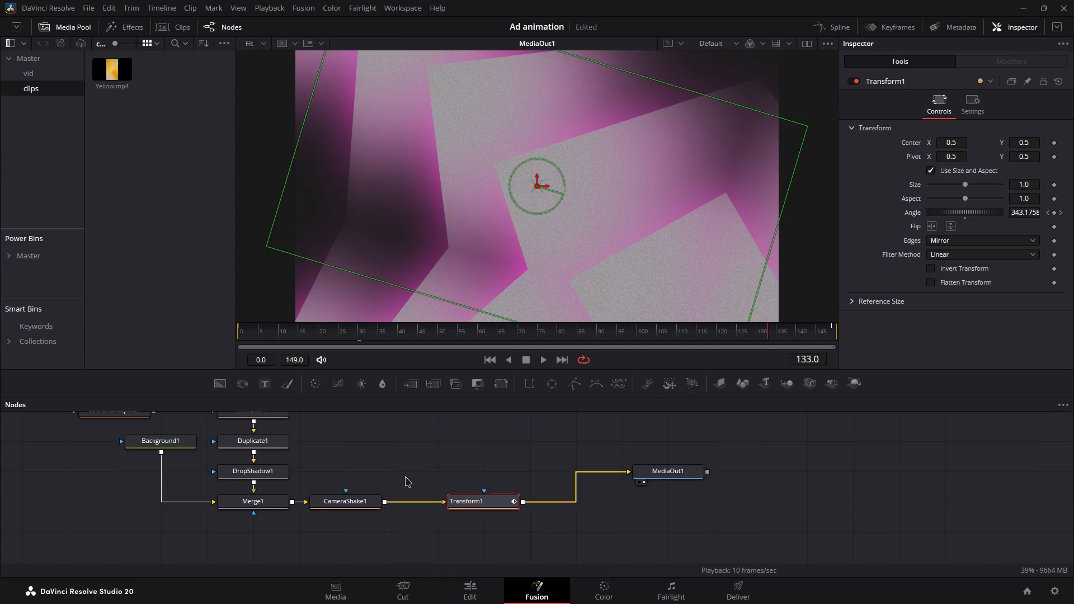
pyautogui.scroll(-1, 357, 509)
pyautogui.scroll(2, 357, 509)
pyautogui.moveTo(307, 463); pyautogui.dragTo(251, 518)
pyautogui.hotkey('alt', 'd')
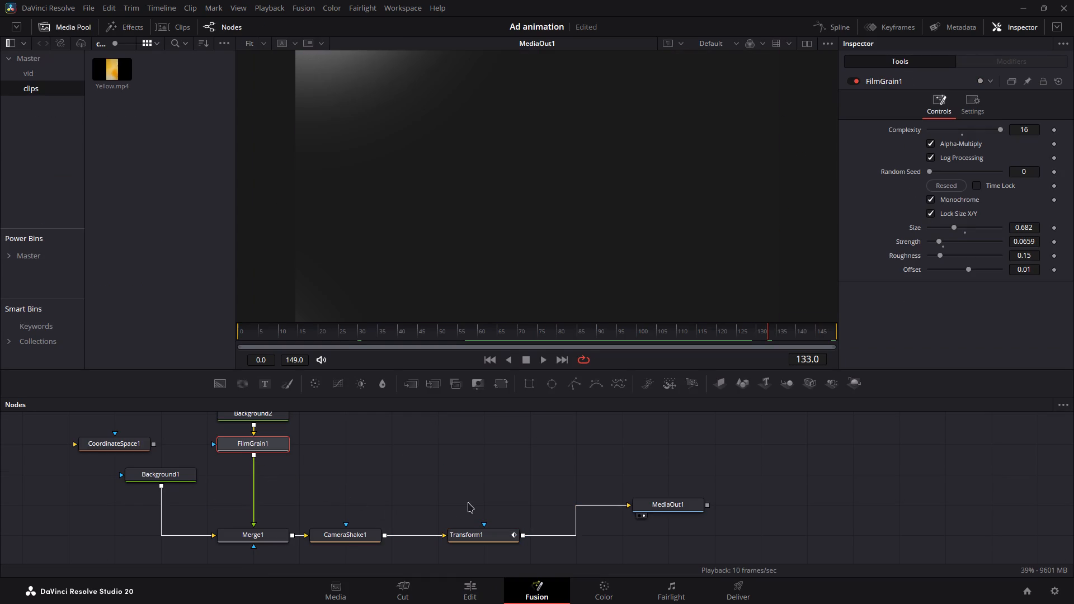
# Remove CameraShake1 between Merge1 and Transform1 and play the simplified background with only the rotation.
pyautogui.moveTo(482, 490); pyautogui.dragTo(502, 546)
pyautogui.press('space')
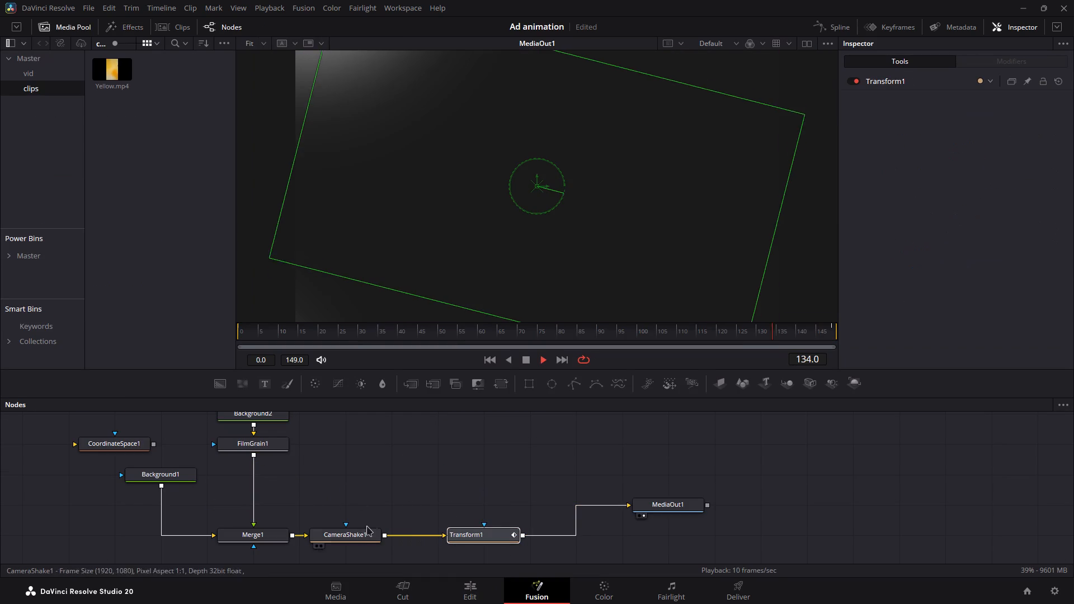
pyautogui.press('space')
pyautogui.moveTo(347, 502); pyautogui.dragTo(355, 548)
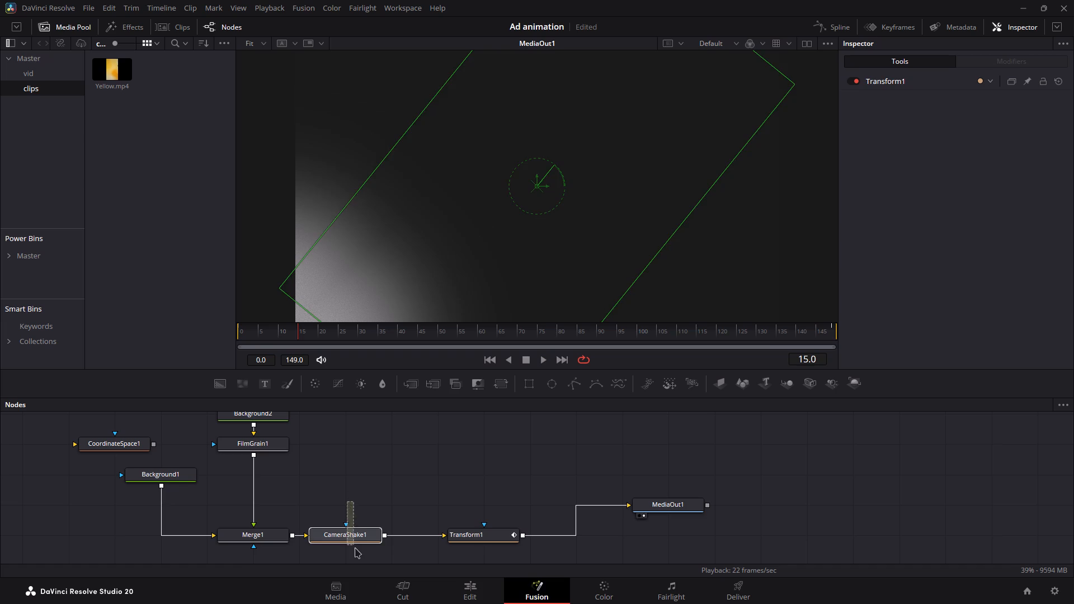
pyautogui.moveTo(355, 548); pyautogui.dragTo(356, 549)
pyautogui.hotkey('alt', 'd')
pyautogui.press('space')
pyautogui.click(622, 247)
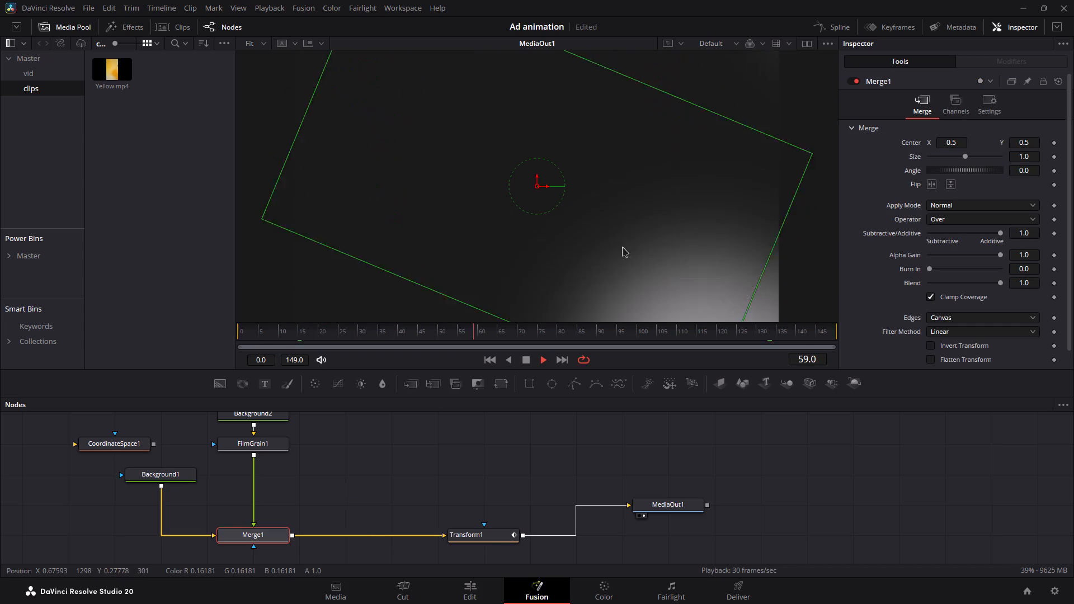
pyautogui.hotkey('ctrl', 'f')
pyautogui.doubleClick(494, 512)
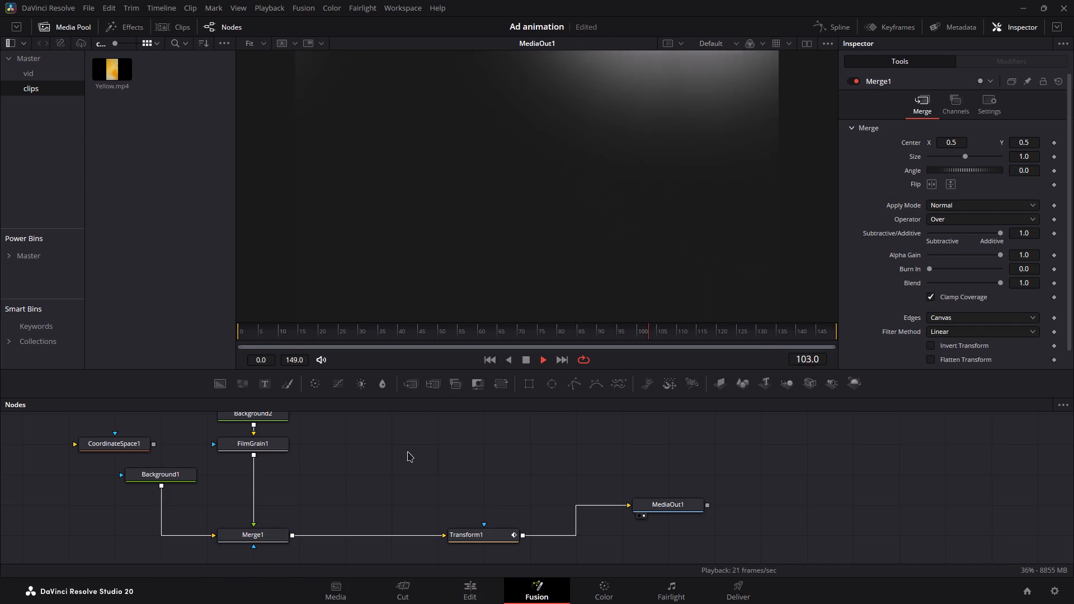
pyautogui.press('space')
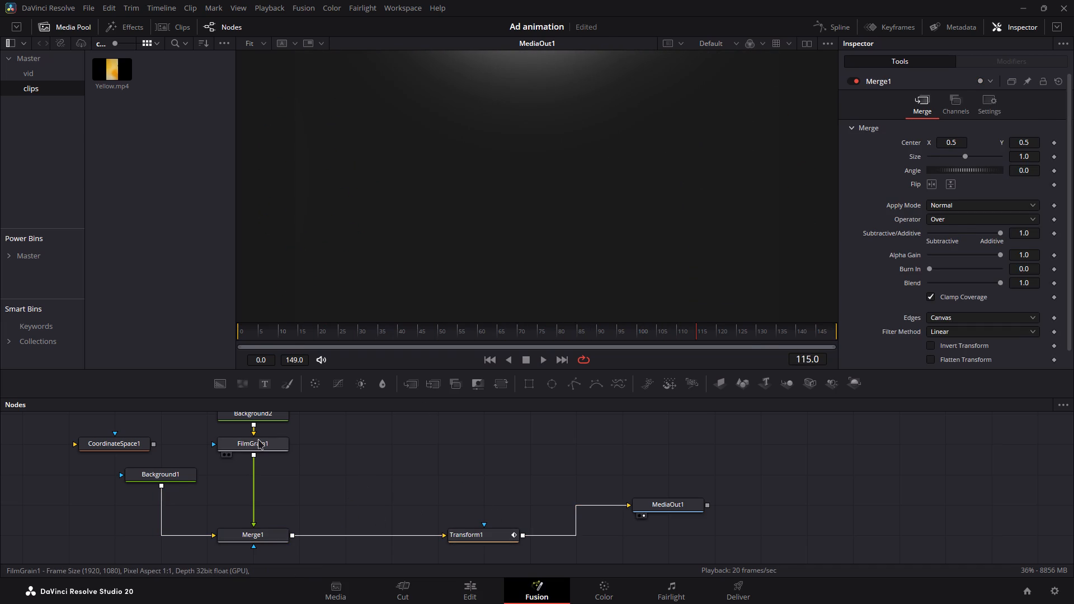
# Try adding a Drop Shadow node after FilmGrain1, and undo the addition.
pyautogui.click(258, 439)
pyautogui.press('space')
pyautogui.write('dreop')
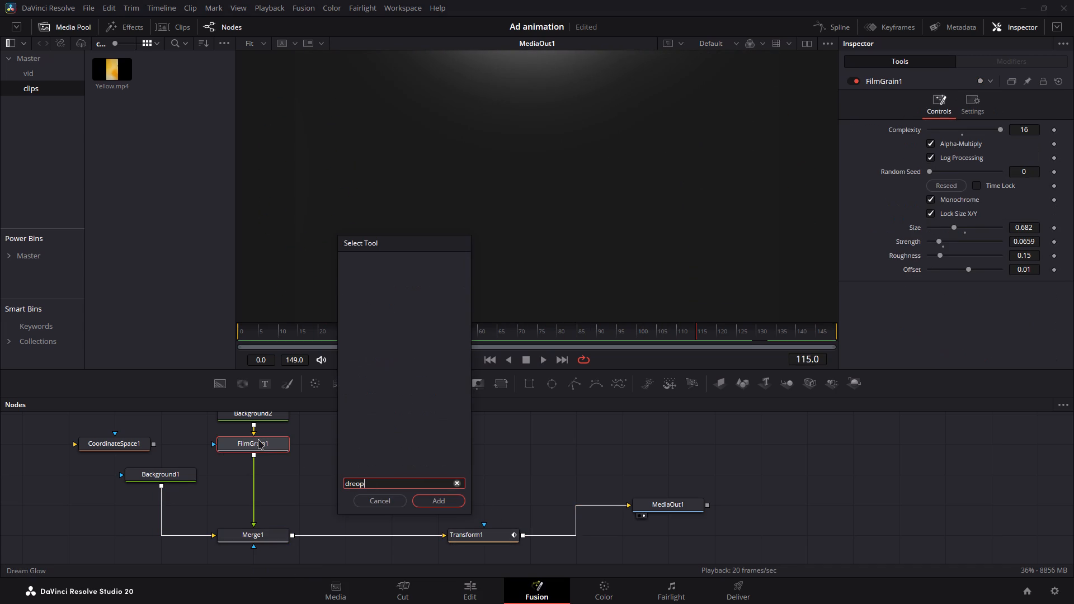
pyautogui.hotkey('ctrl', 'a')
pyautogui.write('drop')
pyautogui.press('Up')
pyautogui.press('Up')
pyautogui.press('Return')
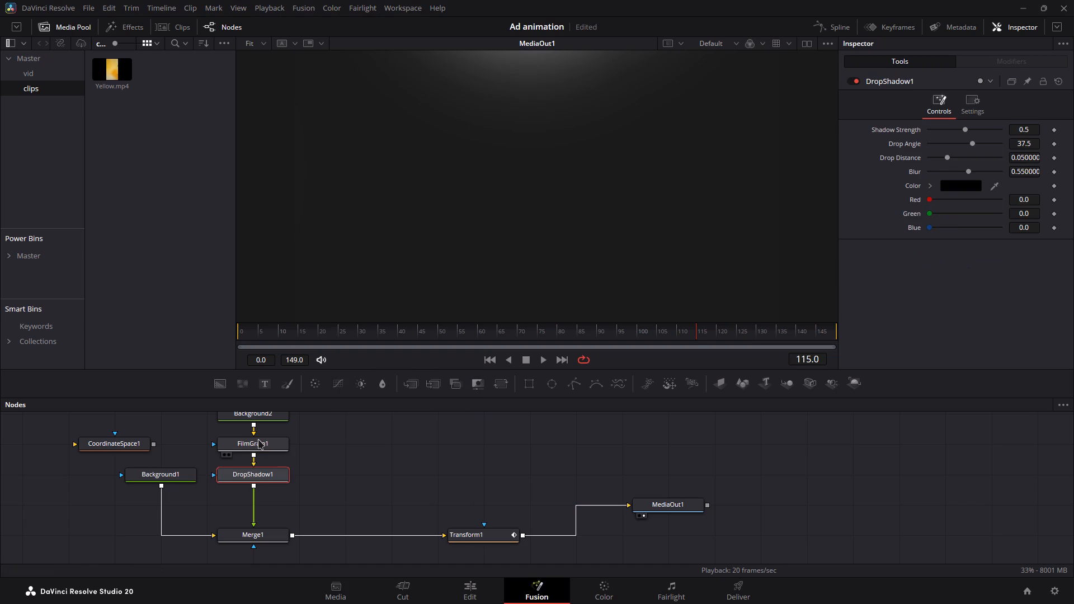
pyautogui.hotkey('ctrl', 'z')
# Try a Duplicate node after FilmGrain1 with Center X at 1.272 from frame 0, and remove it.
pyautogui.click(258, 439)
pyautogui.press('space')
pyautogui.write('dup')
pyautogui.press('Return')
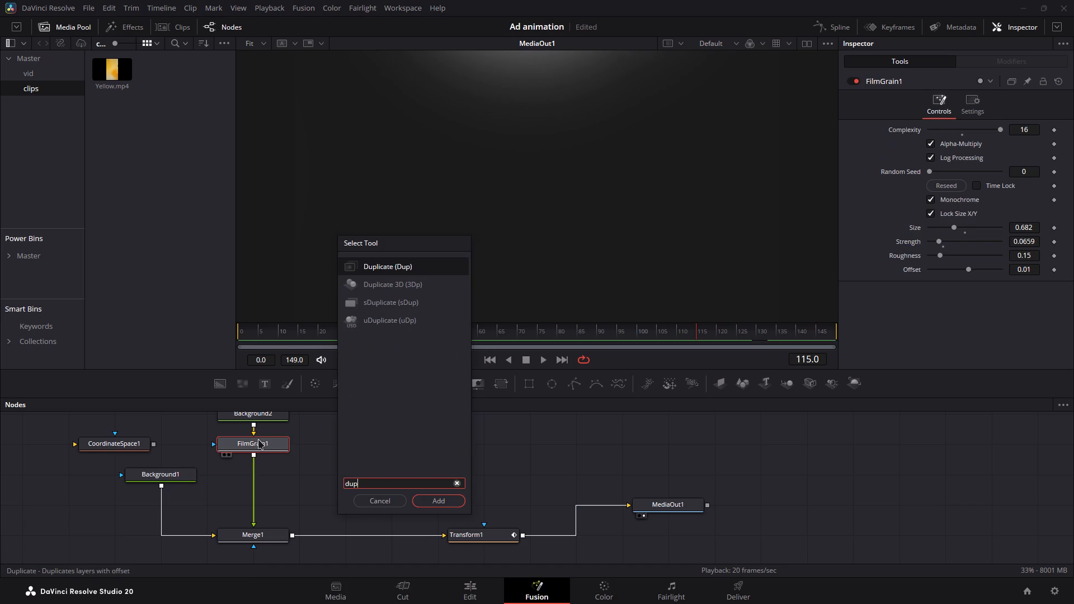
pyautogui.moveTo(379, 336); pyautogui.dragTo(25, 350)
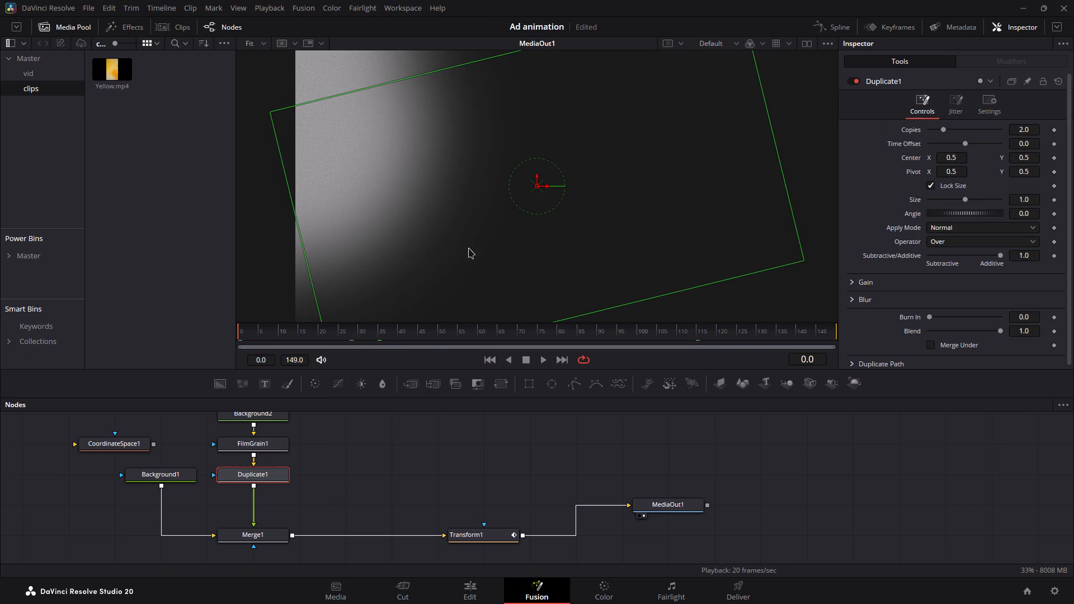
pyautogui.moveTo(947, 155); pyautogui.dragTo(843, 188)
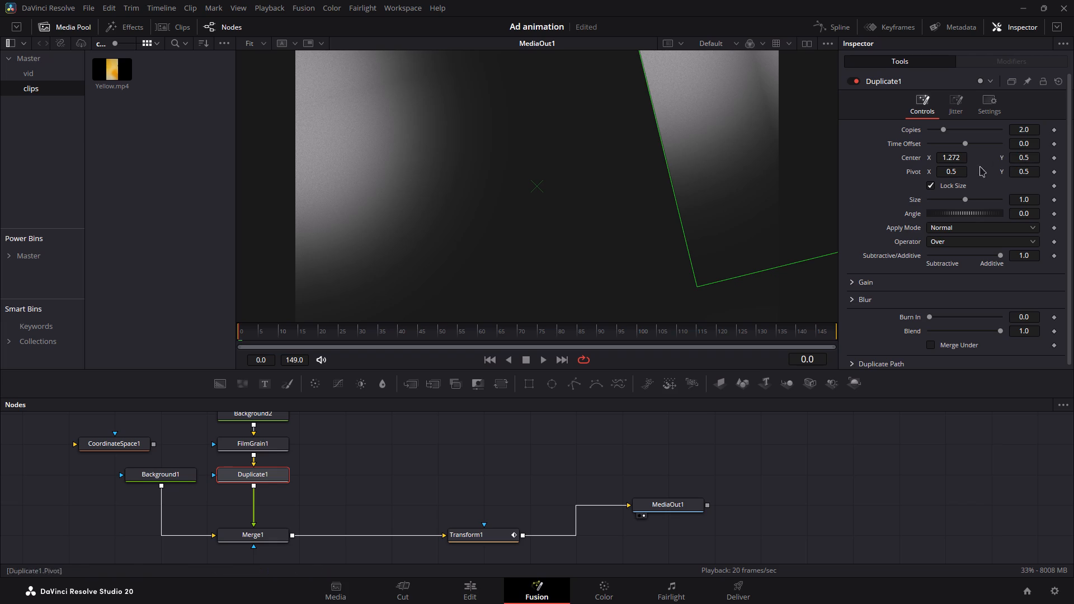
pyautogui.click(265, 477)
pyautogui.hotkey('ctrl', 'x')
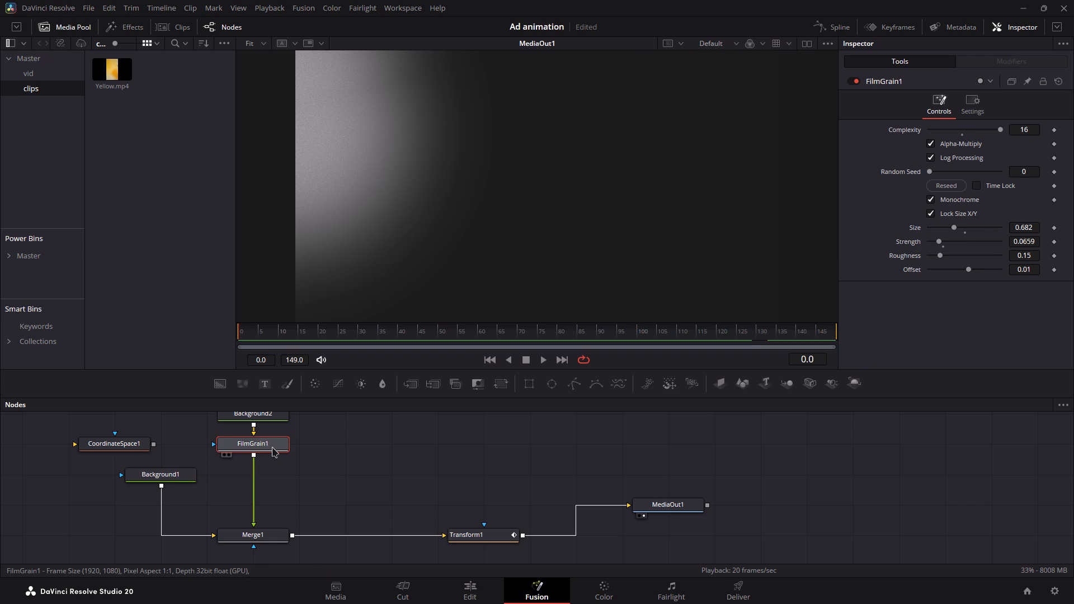
# Paste the Duplicate node between Ellipse1 and Background2, and reconnect Ellipse1 to its main input instead of its effect mask.
pyautogui.scroll(2, 272, 447)
pyautogui.click(267, 451)
pyautogui.hotkey('ctrl', 'v')
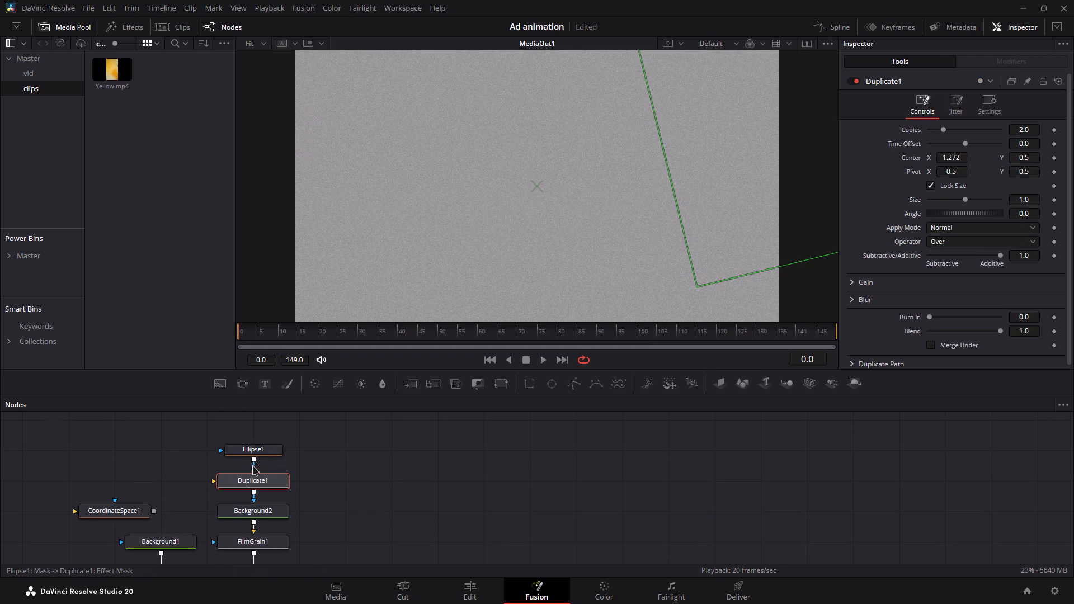
pyautogui.moveTo(252, 465); pyautogui.dragTo(214, 482)
pyautogui.click(255, 482)
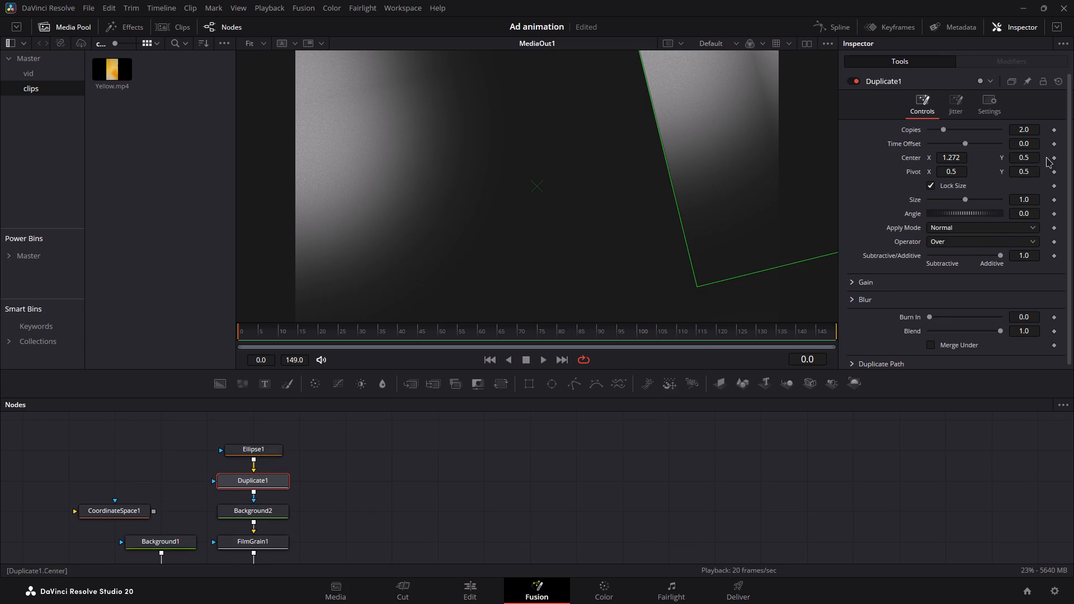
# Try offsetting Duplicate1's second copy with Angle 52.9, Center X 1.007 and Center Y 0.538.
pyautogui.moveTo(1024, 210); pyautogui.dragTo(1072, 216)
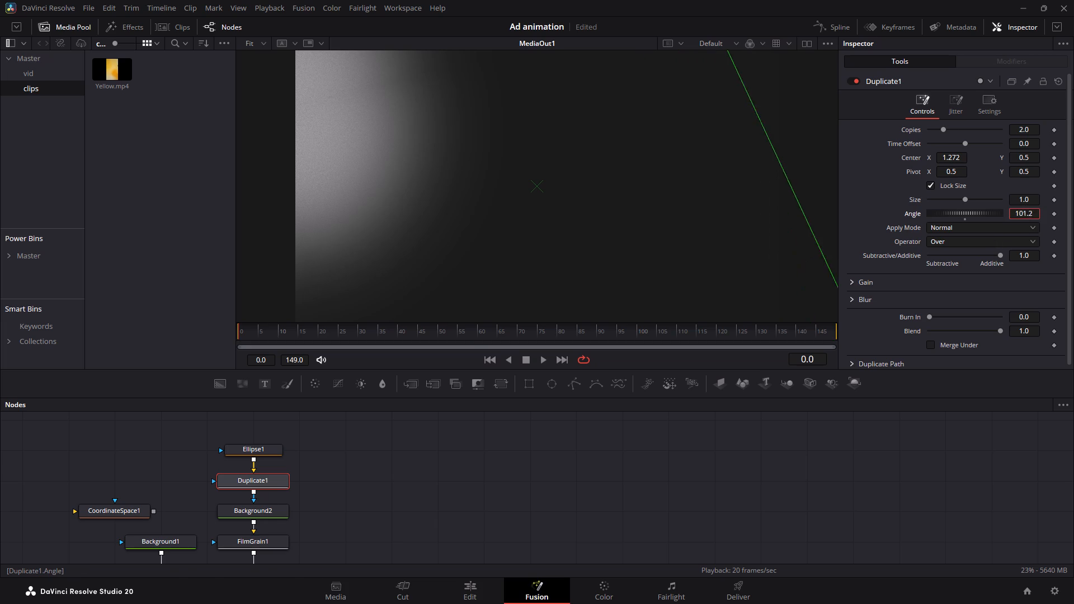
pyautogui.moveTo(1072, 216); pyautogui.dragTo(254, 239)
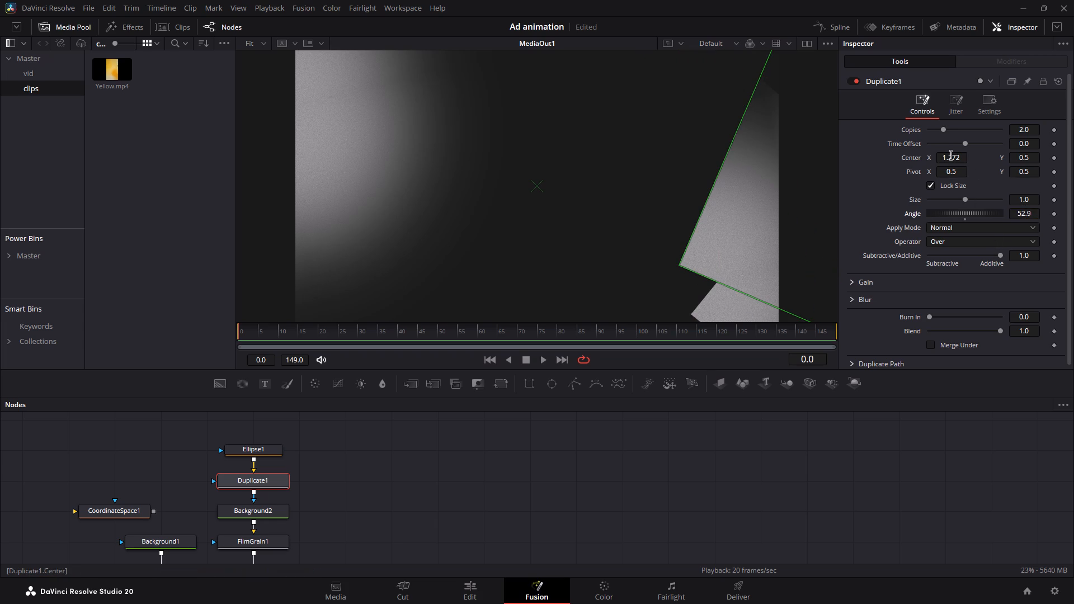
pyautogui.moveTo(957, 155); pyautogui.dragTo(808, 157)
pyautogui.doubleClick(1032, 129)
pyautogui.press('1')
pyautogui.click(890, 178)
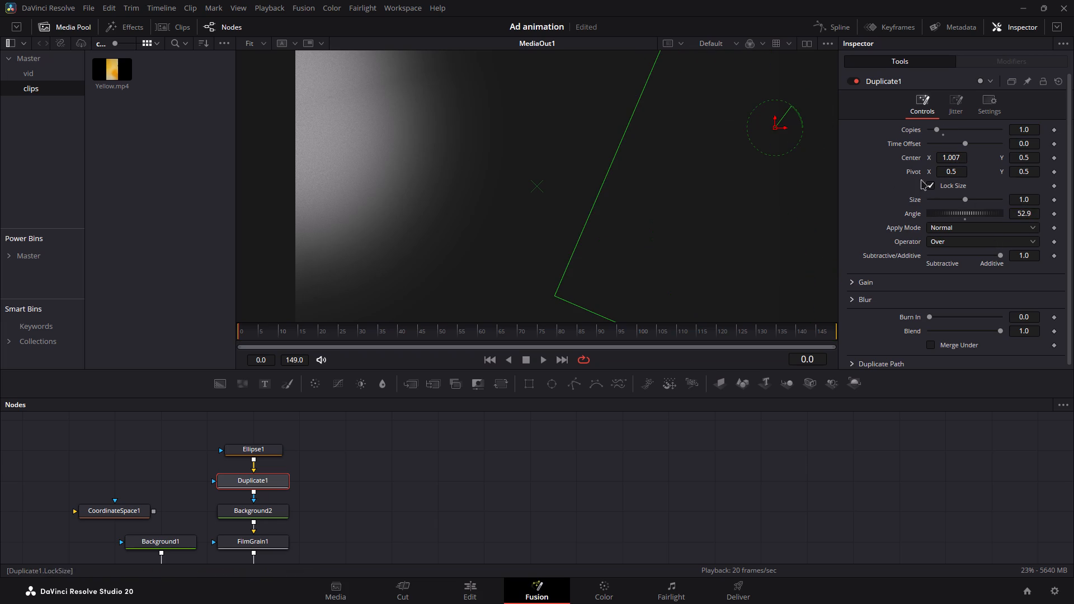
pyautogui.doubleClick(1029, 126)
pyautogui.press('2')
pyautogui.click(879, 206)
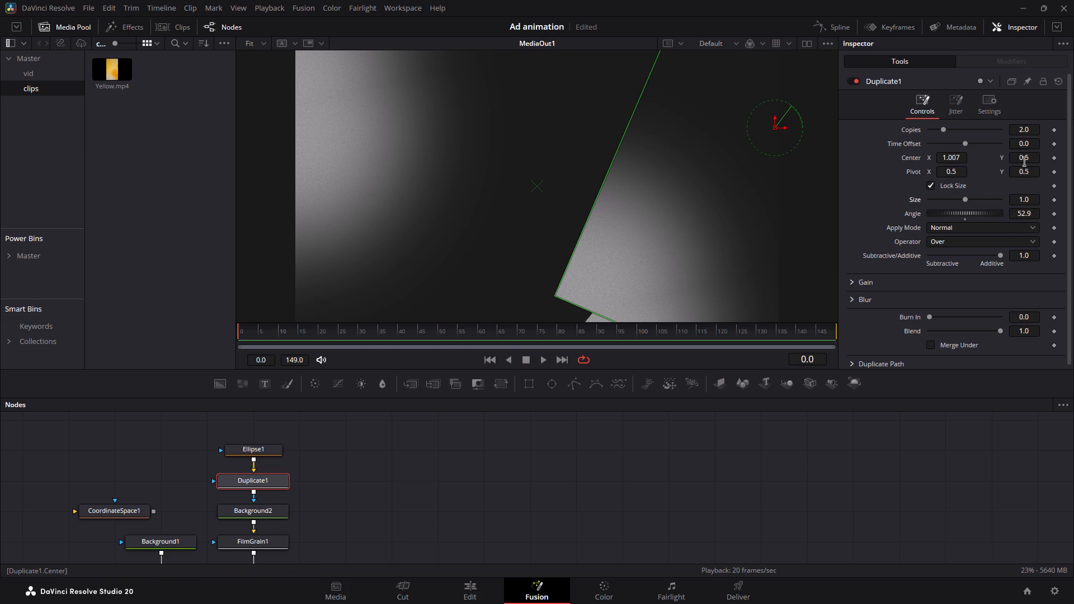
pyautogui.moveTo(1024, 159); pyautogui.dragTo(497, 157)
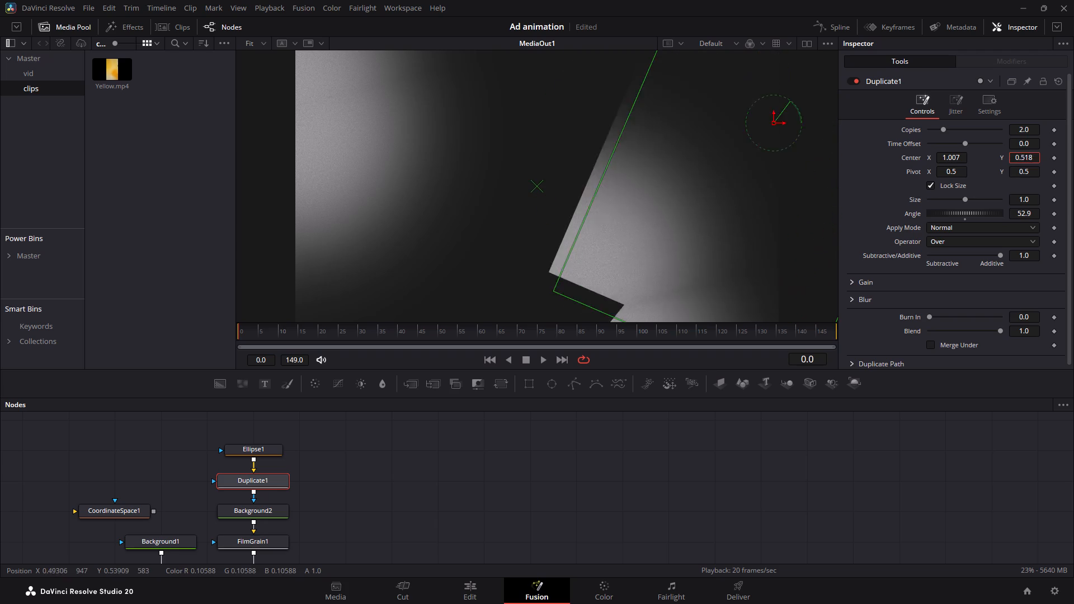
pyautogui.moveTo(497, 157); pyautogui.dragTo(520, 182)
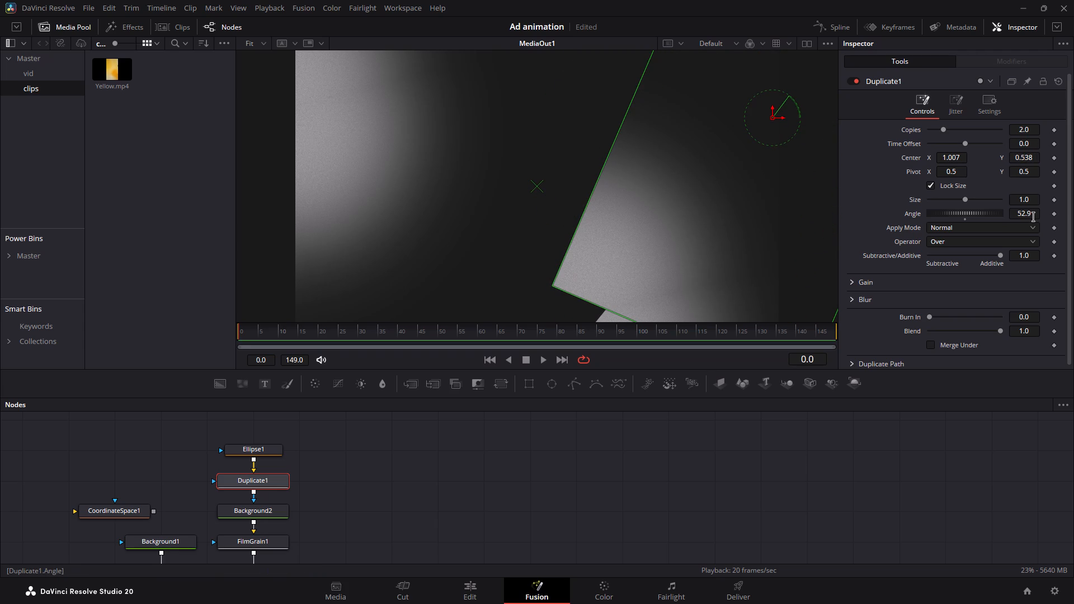
# Set Duplicate1's Angle to 180, reset its Center to X 0.5 and Y 0.5, and play the two mirrored glows.
pyautogui.doubleClick(1029, 214)
pyautogui.write('18')
pyautogui.press('0')
pyautogui.click(883, 189)
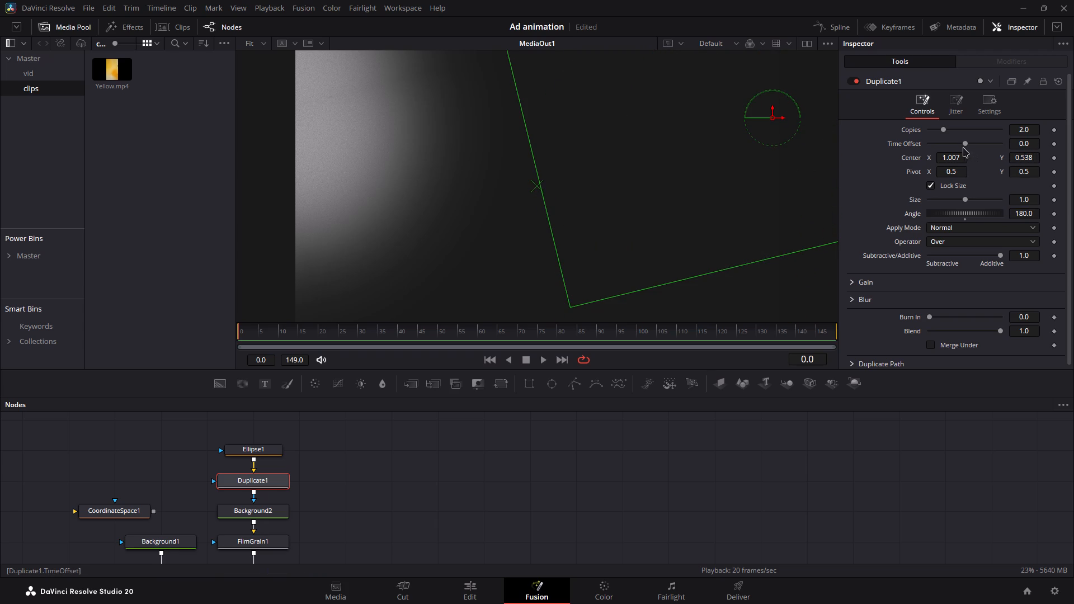
pyautogui.doubleClick(912, 160)
pyautogui.press('space')
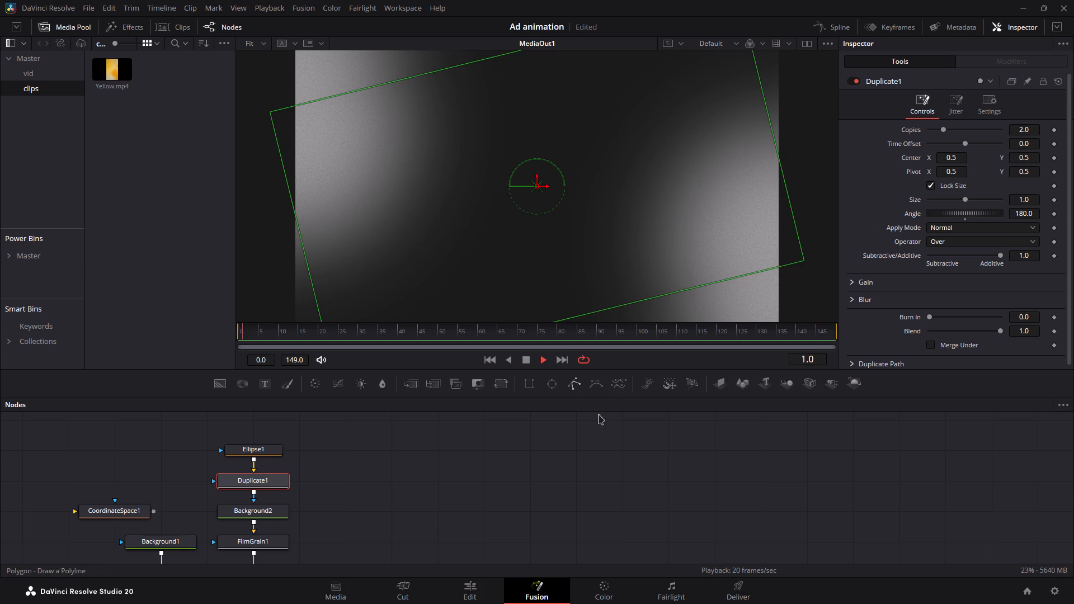
pyautogui.doubleClick(644, 456)
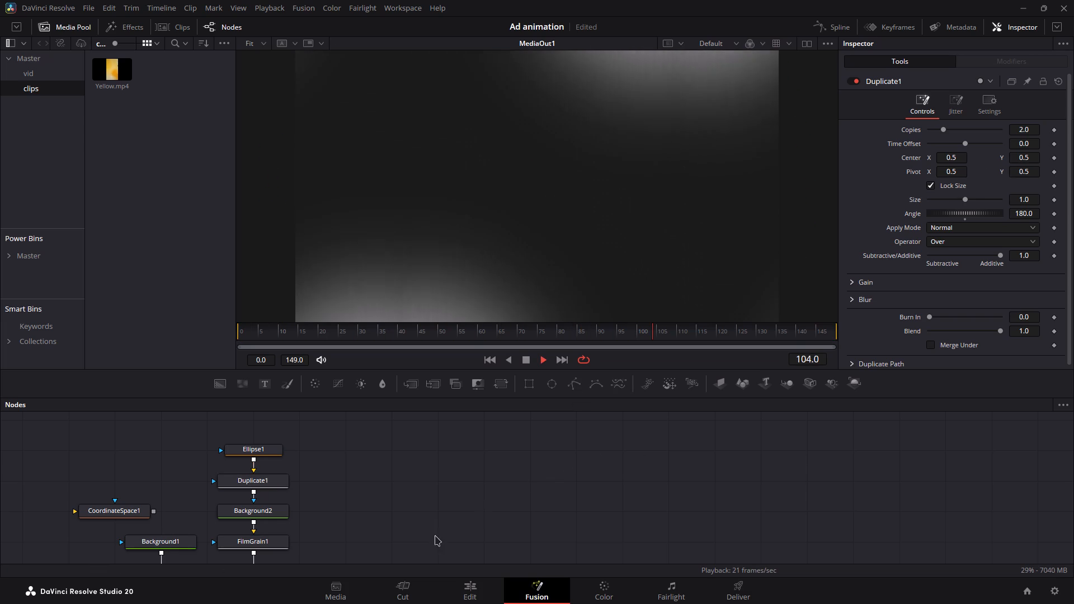
pyautogui.press('space')
# Check the background on the edit timeline, and reopen the V2 composition in Fusion.
pyautogui.click(473, 592)
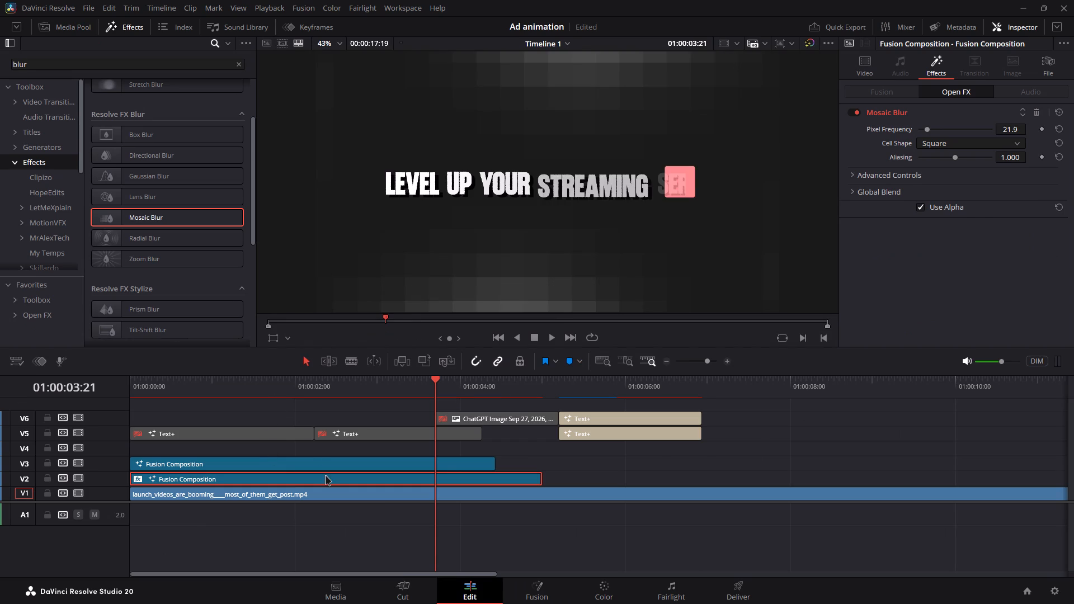
pyautogui.click(325, 475)
pyautogui.press('f')
# Select Transform1, go to frame 149, and show only its Angle curve in the Spline editor.
pyautogui.click(500, 539)
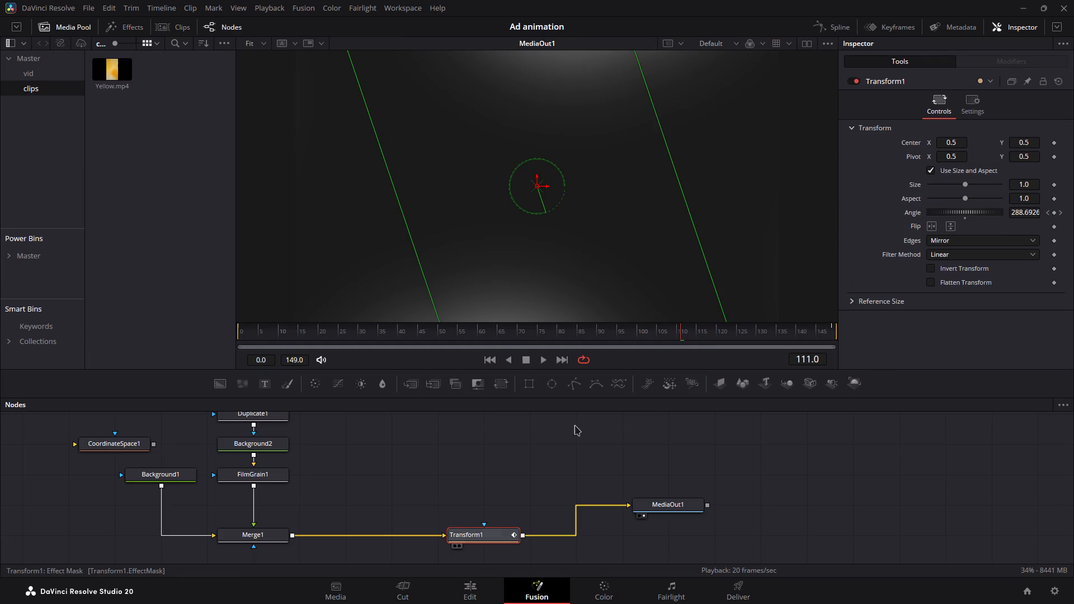
pyautogui.click(498, 539)
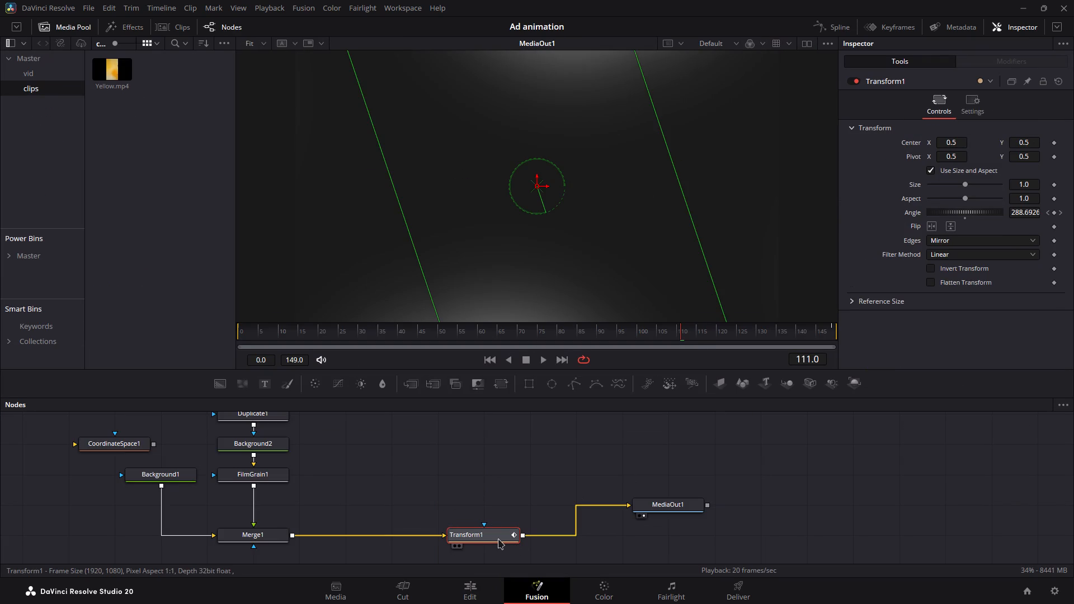
pyautogui.moveTo(816, 331); pyautogui.dragTo(837, 331)
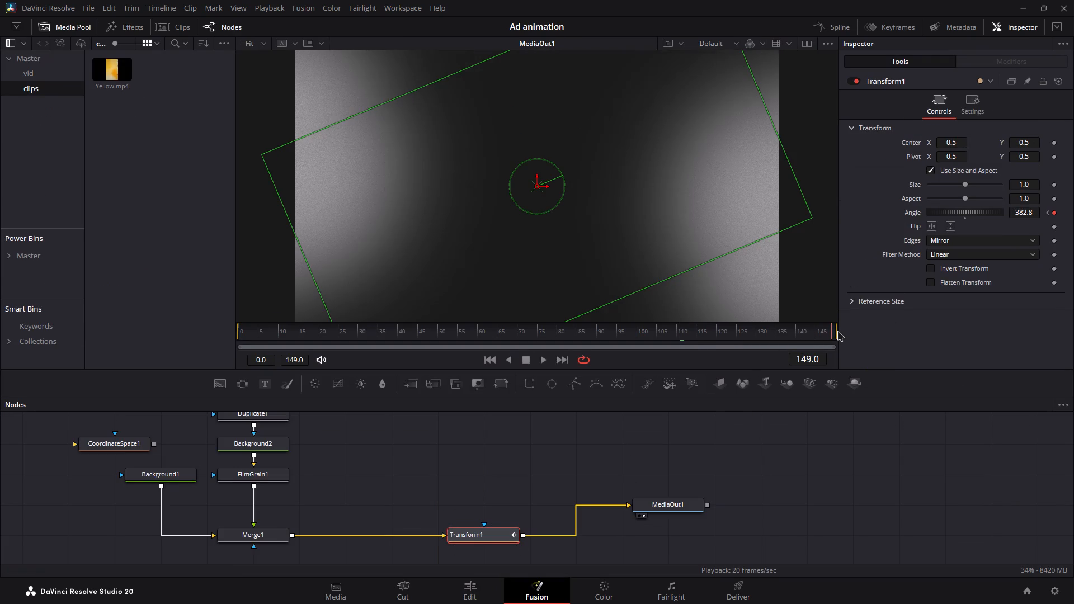
pyautogui.moveTo(837, 331); pyautogui.dragTo(837, 332)
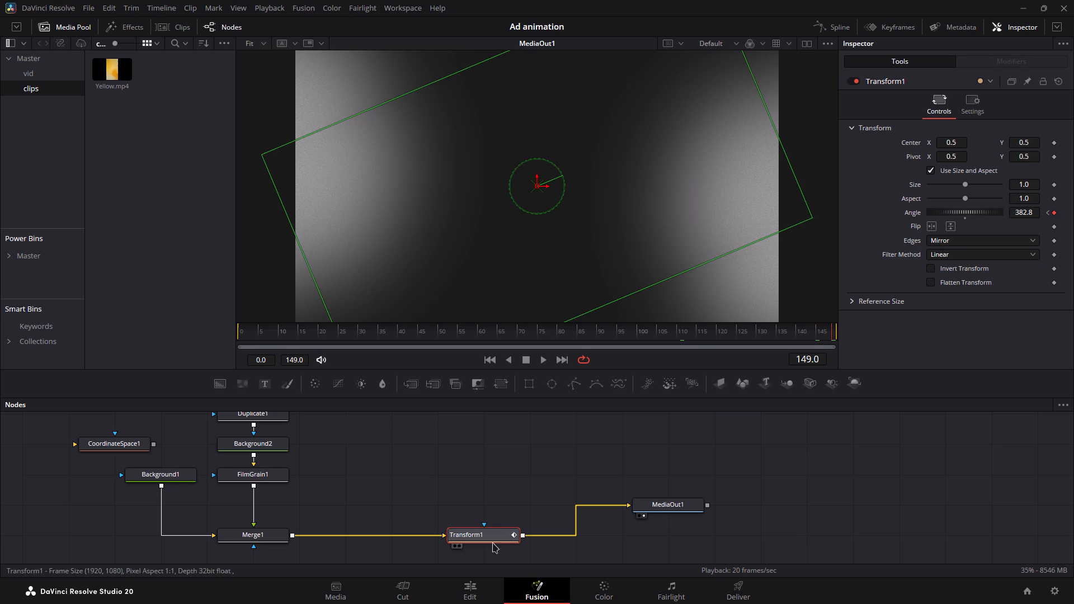
pyautogui.hotkey('alt', 's')
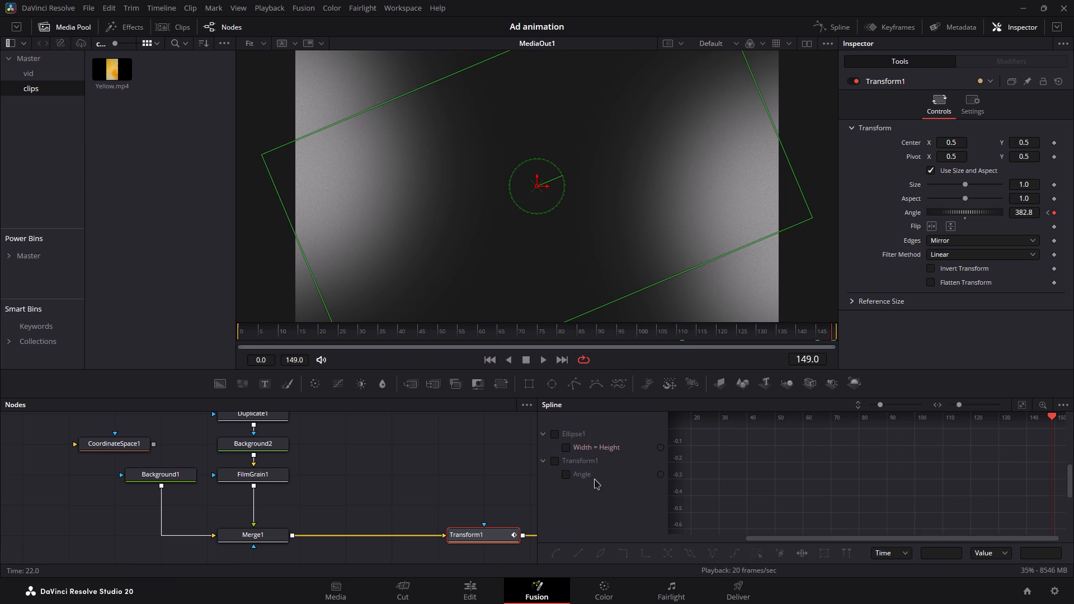
pyautogui.click(1059, 405)
pyautogui.click(1053, 419)
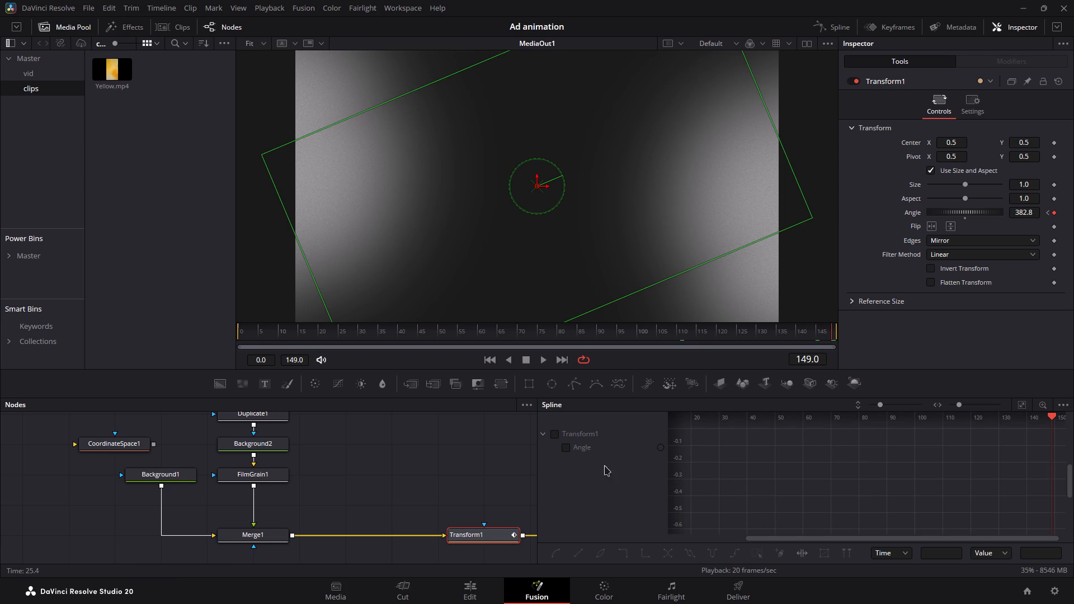
pyautogui.click(579, 445)
pyautogui.click(880, 470)
pyautogui.hotkey('ctrl', 'f')
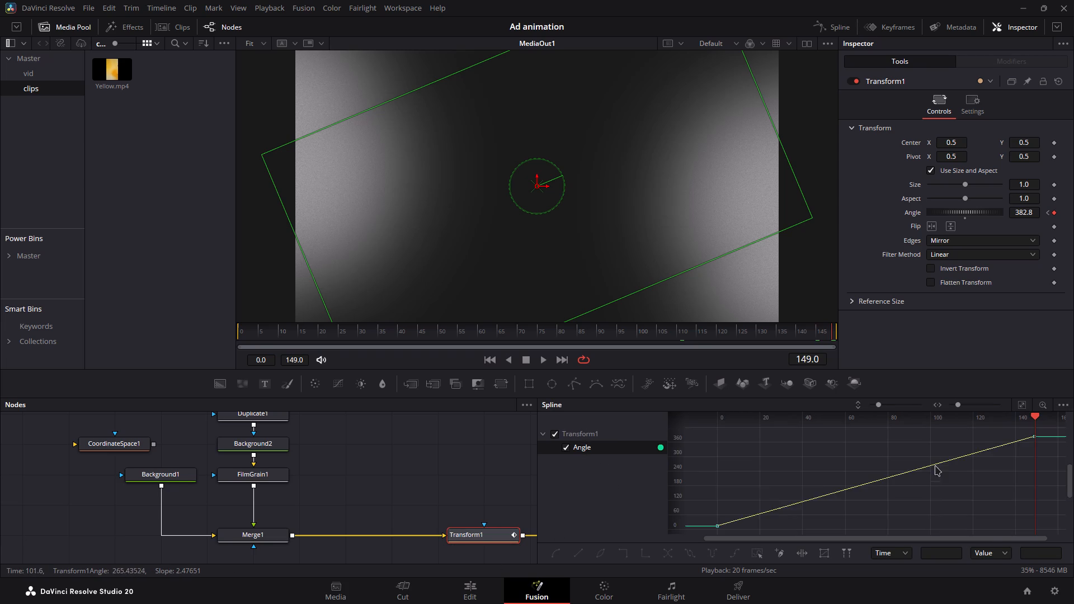
# Move the last keyframe of Transform1's Angle curve to frame 658, beyond the composition's end, and play the slower rotation.
pyautogui.moveTo(1007, 417); pyautogui.dragTo(964, 421)
pyautogui.keyDown('ctrl'); pyautogui.keyDown('shift'); pyautogui.moveTo(937, 498); pyautogui.dragTo(793, 499); pyautogui.keyUp('shift'); pyautogui.keyUp('ctrl')
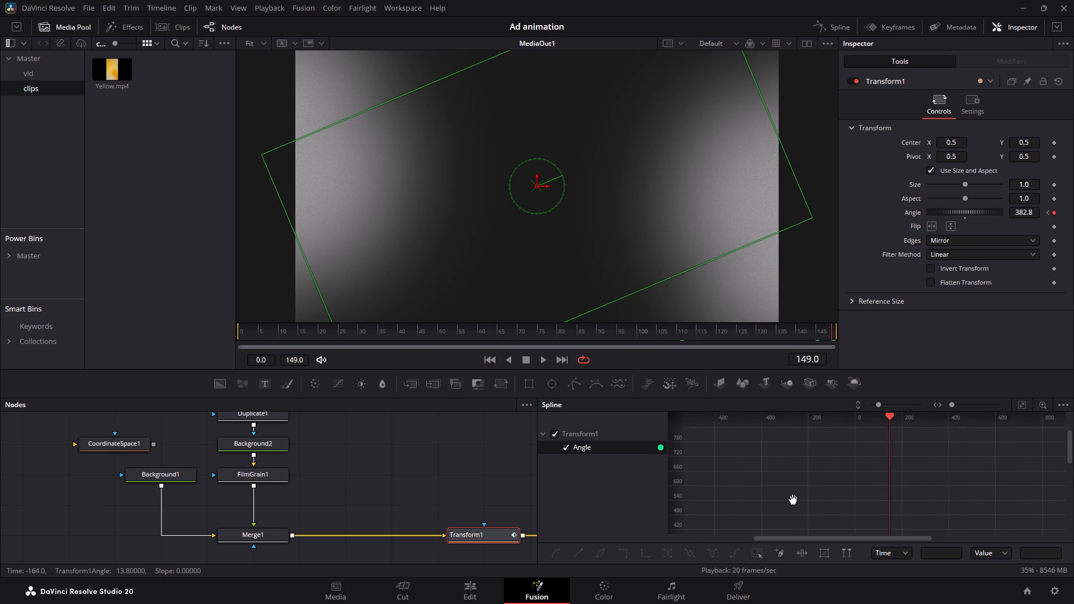
pyautogui.keyDown('ctrl'); pyautogui.keyDown('shift'); pyautogui.moveTo(793, 499); pyautogui.dragTo(724, 498); pyautogui.keyUp('shift'); pyautogui.keyUp('ctrl')
pyautogui.click(1024, 401)
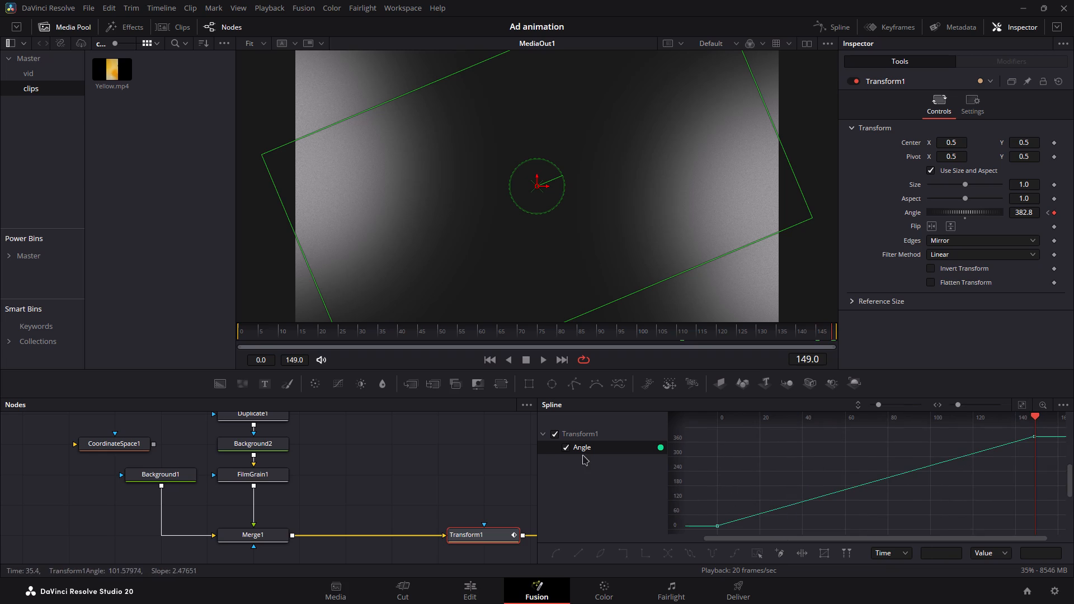
pyautogui.moveTo(538, 482); pyautogui.dragTo(0, 475)
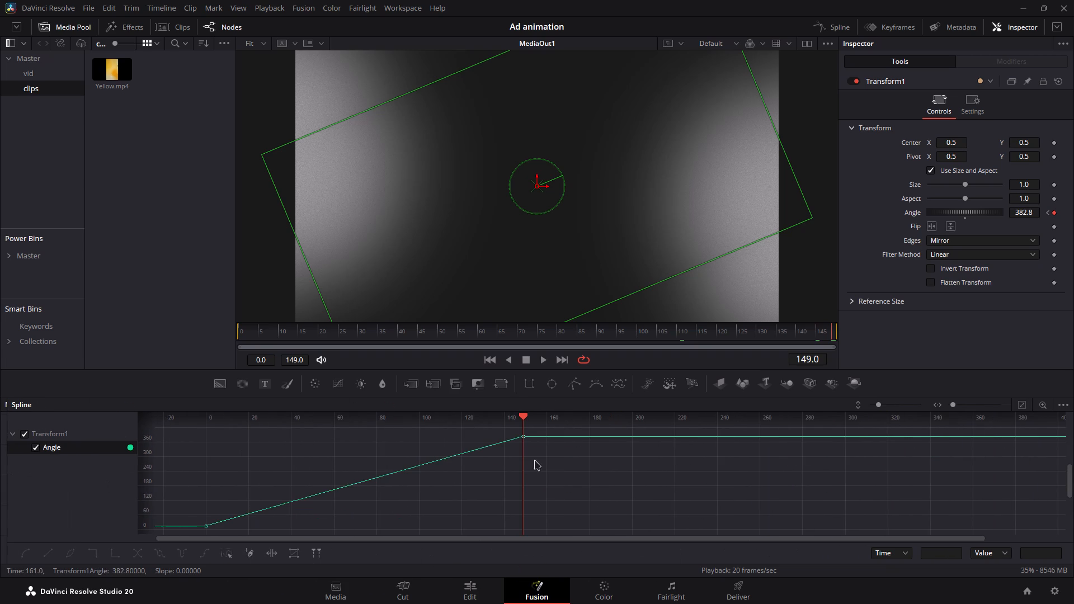
pyautogui.moveTo(897, 421); pyautogui.dragTo(135, 449)
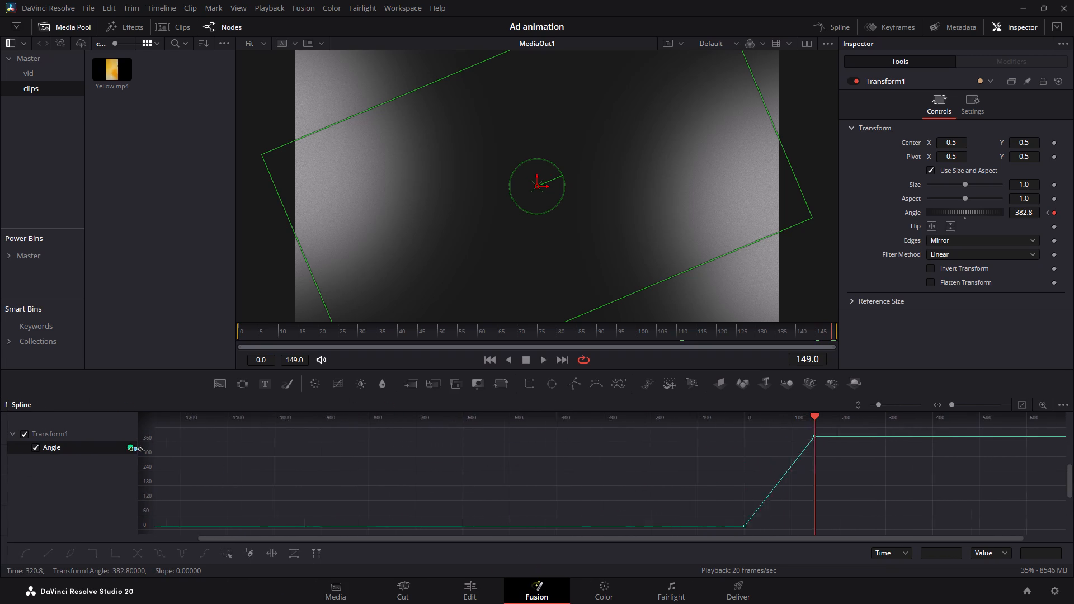
pyautogui.moveTo(135, 449); pyautogui.dragTo(533, 444)
pyautogui.keyDown('ctrl'); pyautogui.keyDown('shift'); pyautogui.moveTo(611, 473); pyautogui.dragTo(626, 491); pyautogui.keyUp('shift'); pyautogui.keyUp('ctrl')
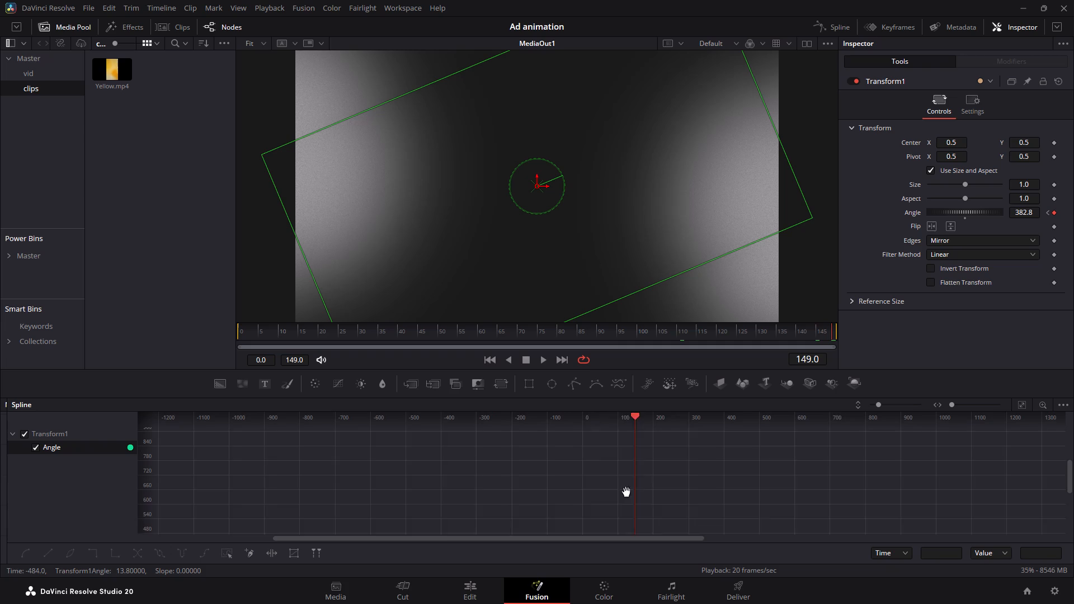
pyautogui.keyDown('ctrl'); pyautogui.keyDown('shift'); pyautogui.moveTo(626, 491); pyautogui.dragTo(715, 485); pyautogui.keyUp('shift'); pyautogui.keyUp('ctrl')
pyautogui.moveTo(615, 341); pyautogui.dragTo(477, 344)
pyautogui.moveTo(490, 334); pyautogui.dragTo(413, 332)
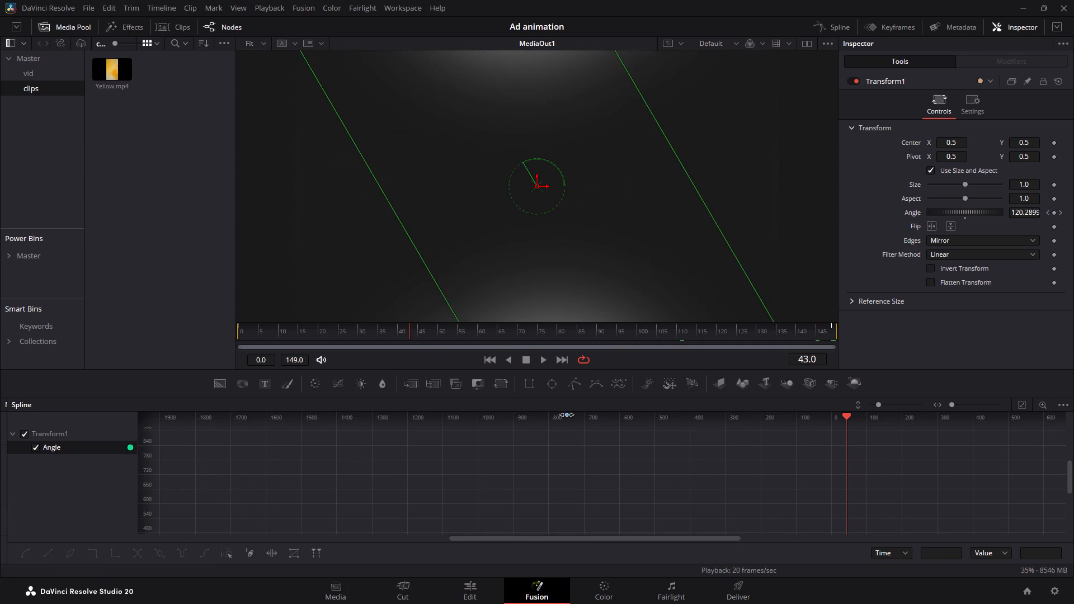
pyautogui.keyDown('ctrl'); pyautogui.click(893, 474); pyautogui.keyUp('ctrl')
pyautogui.hotkey('ctrl', 'f')
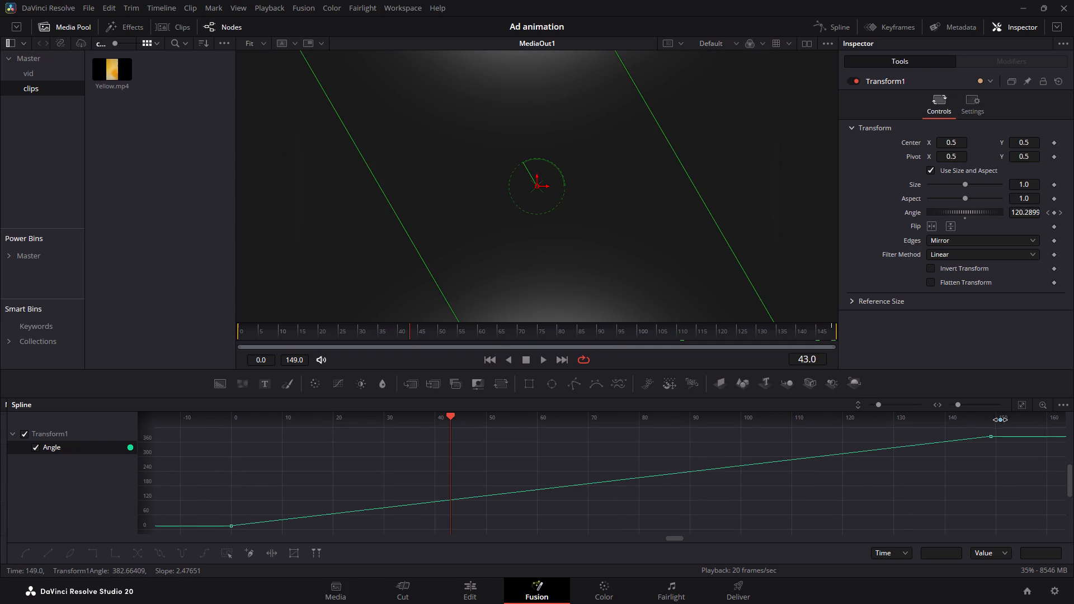
pyautogui.moveTo(1001, 419); pyautogui.dragTo(409, 507)
pyautogui.moveTo(600, 490); pyautogui.dragTo(585, 490, button='middle')
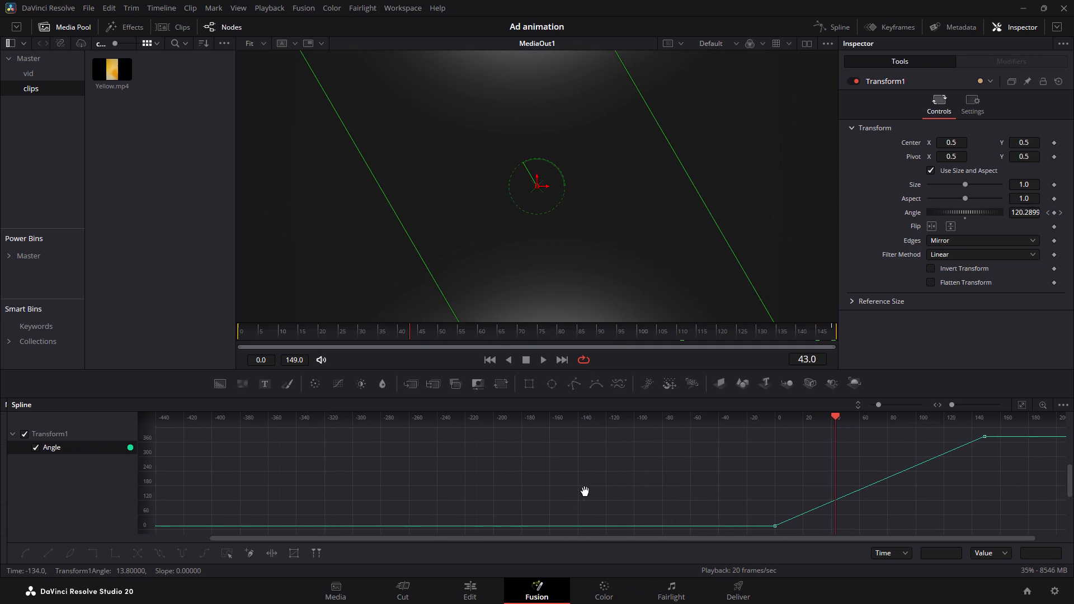
pyautogui.moveTo(585, 490); pyautogui.dragTo(184, 486, button='middle')
pyautogui.keyDown('ctrl'); pyautogui.keyDown('shift'); pyautogui.moveTo(676, 481); pyautogui.dragTo(545, 478); pyautogui.keyUp('shift'); pyautogui.keyUp('ctrl')
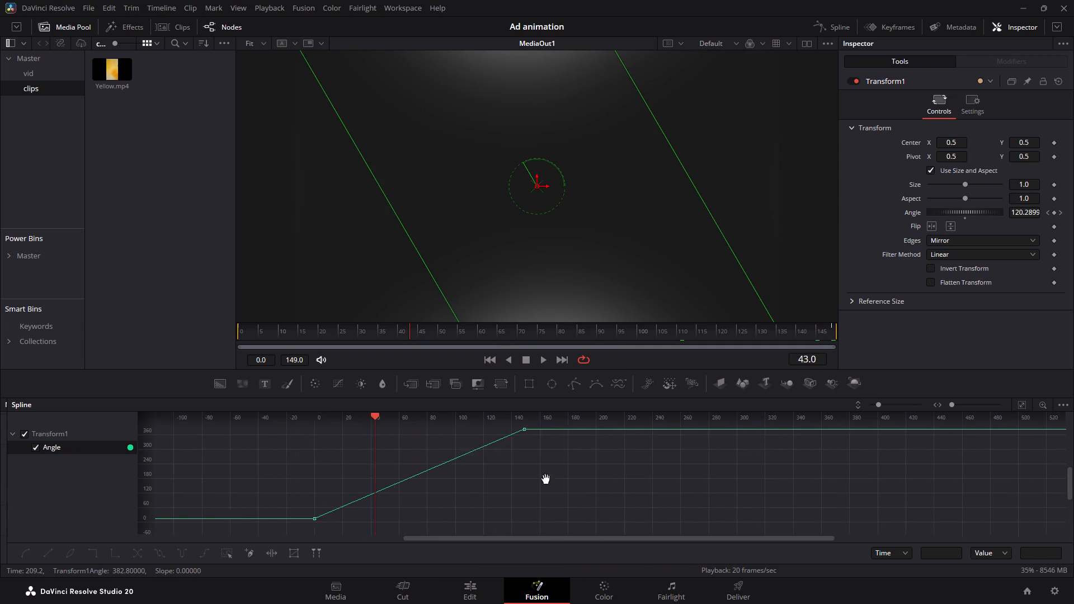
pyautogui.keyDown('ctrl'); pyautogui.keyDown('shift'); pyautogui.moveTo(545, 478); pyautogui.dragTo(403, 487); pyautogui.keyUp('shift'); pyautogui.keyUp('ctrl')
pyautogui.keyDown('alt'); pyautogui.moveTo(317, 438); pyautogui.dragTo(320, 438); pyautogui.keyUp('alt')
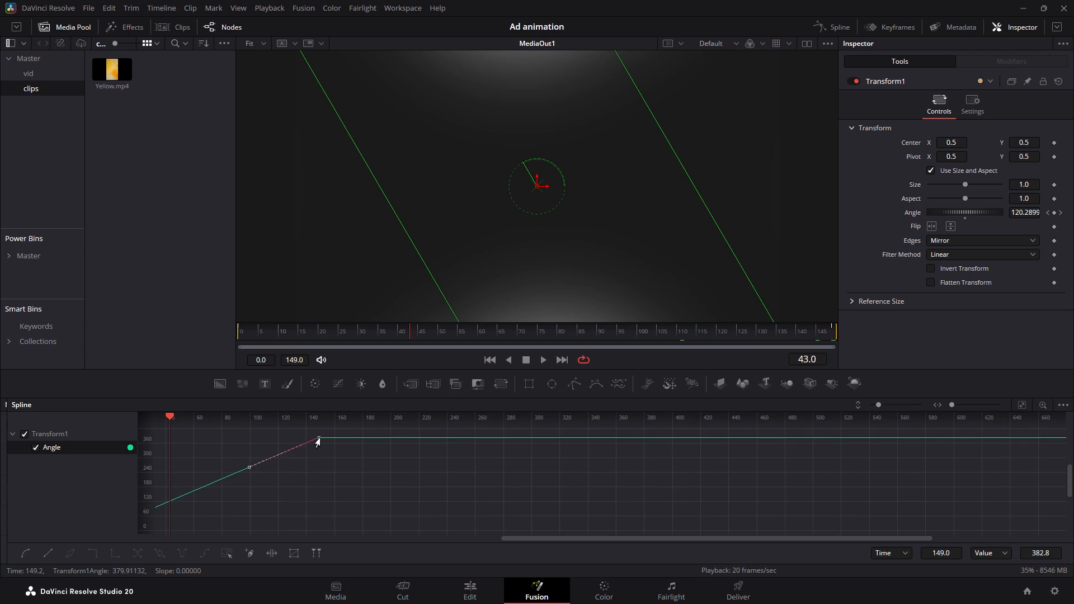
pyautogui.keyDown('alt'); pyautogui.moveTo(320, 438); pyautogui.dragTo(1034, 476); pyautogui.keyUp('alt')
pyautogui.press('space')
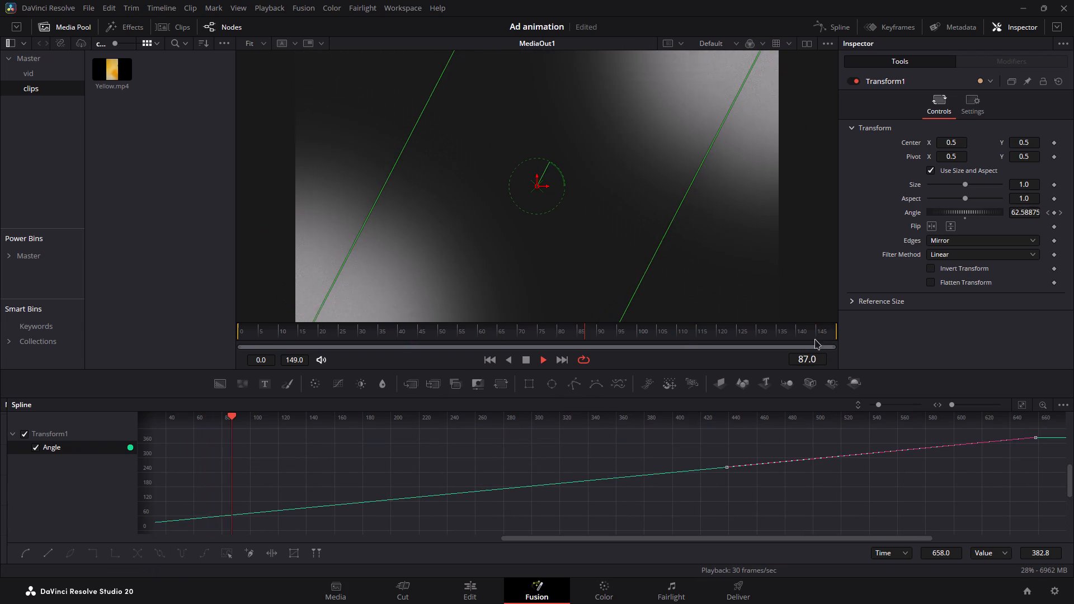
pyautogui.press('space')
# Set Transform1's Angle at the frame 658 keyframe to 300.
pyautogui.click(1061, 215)
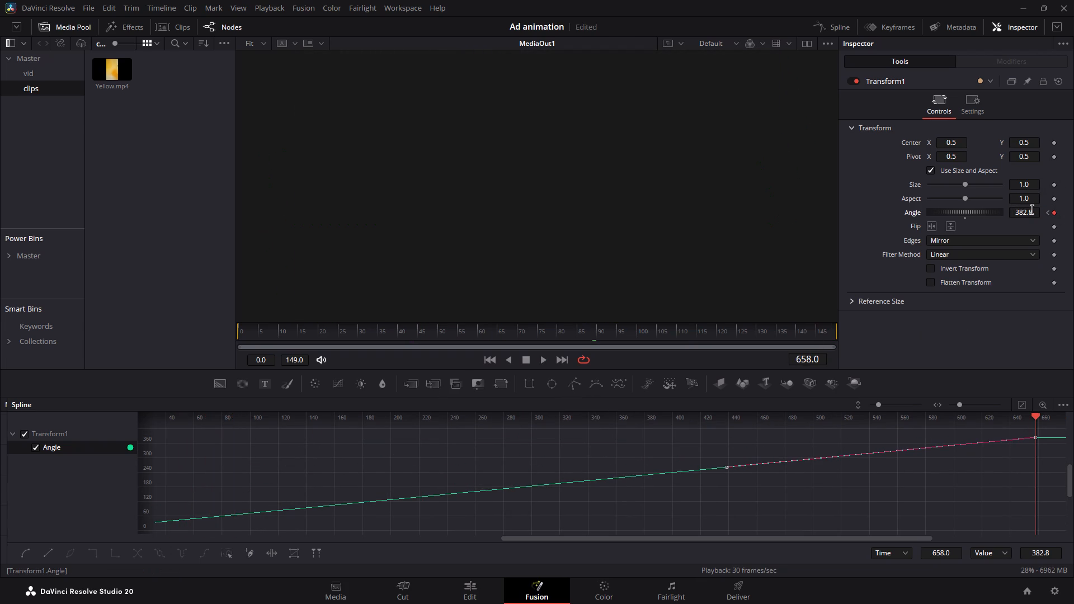
pyautogui.click(1032, 209)
pyautogui.click(1032, 209)
pyautogui.press('3')
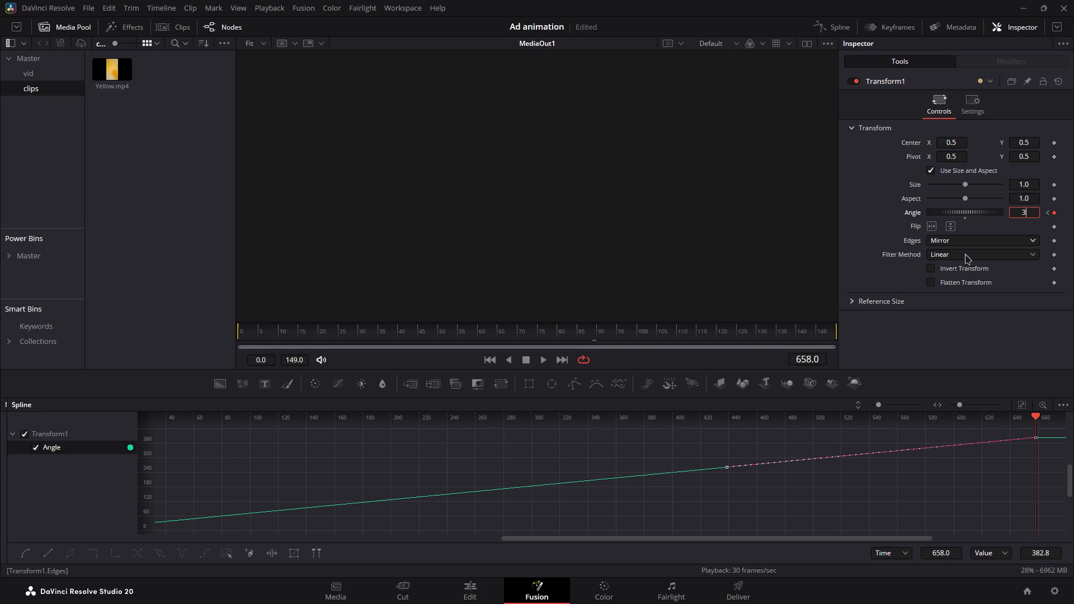
pyautogui.press('0')
pyautogui.press('0')
pyautogui.click(256, 486)
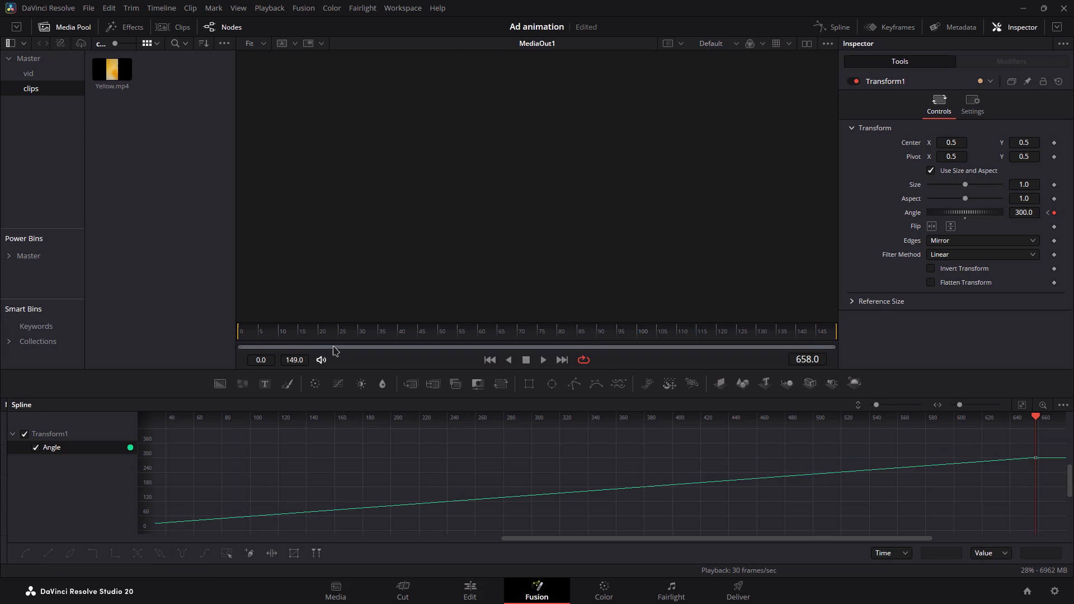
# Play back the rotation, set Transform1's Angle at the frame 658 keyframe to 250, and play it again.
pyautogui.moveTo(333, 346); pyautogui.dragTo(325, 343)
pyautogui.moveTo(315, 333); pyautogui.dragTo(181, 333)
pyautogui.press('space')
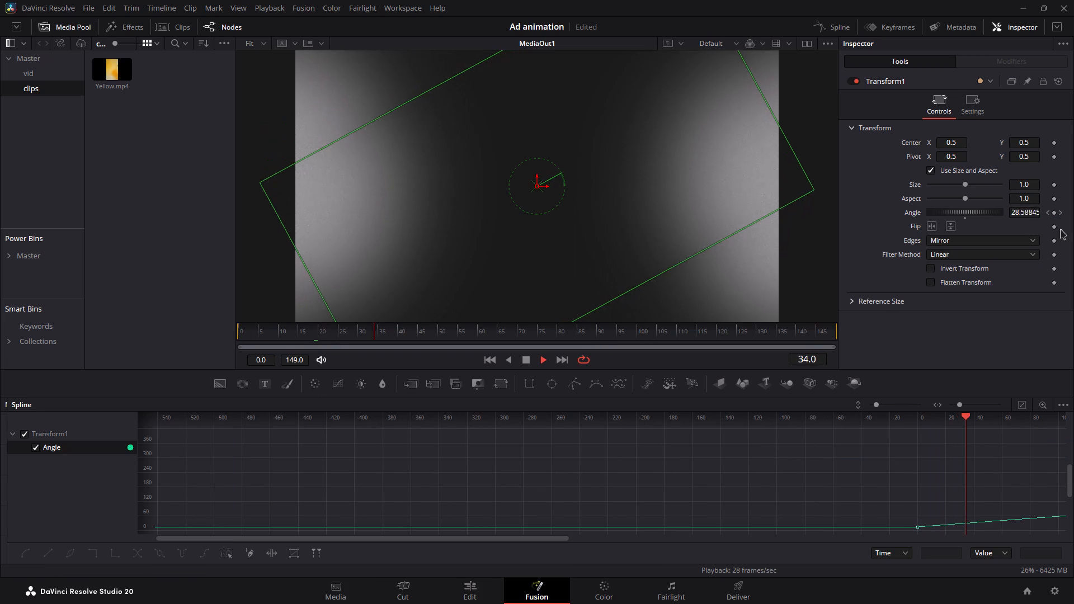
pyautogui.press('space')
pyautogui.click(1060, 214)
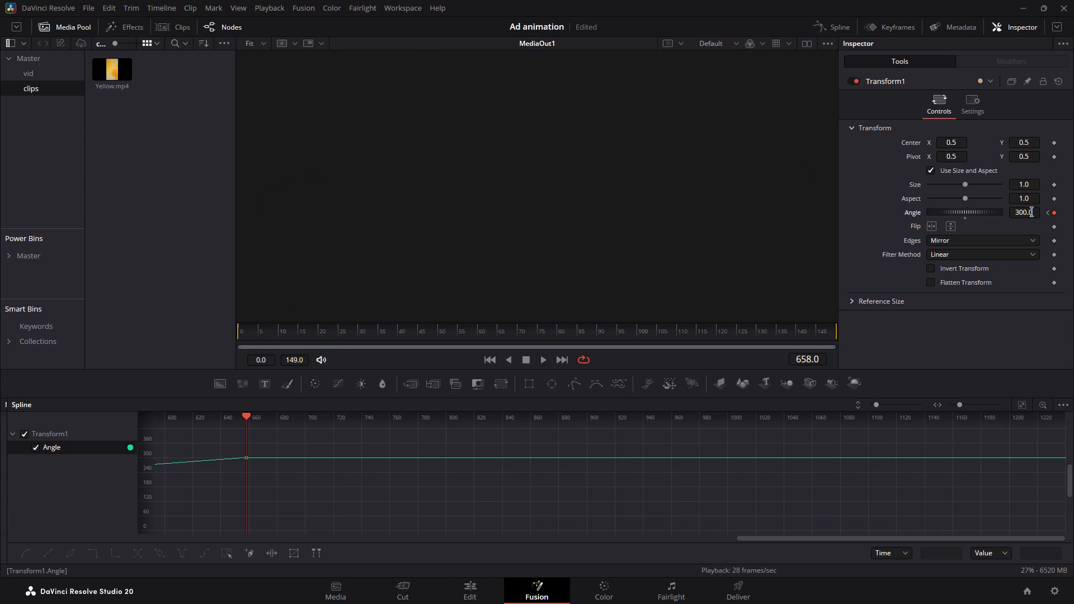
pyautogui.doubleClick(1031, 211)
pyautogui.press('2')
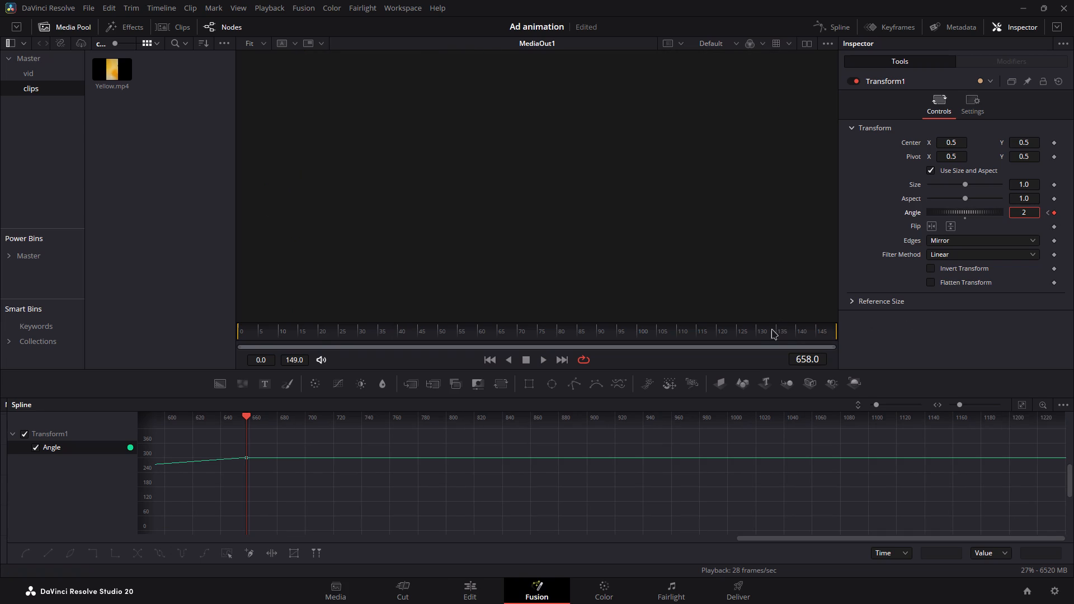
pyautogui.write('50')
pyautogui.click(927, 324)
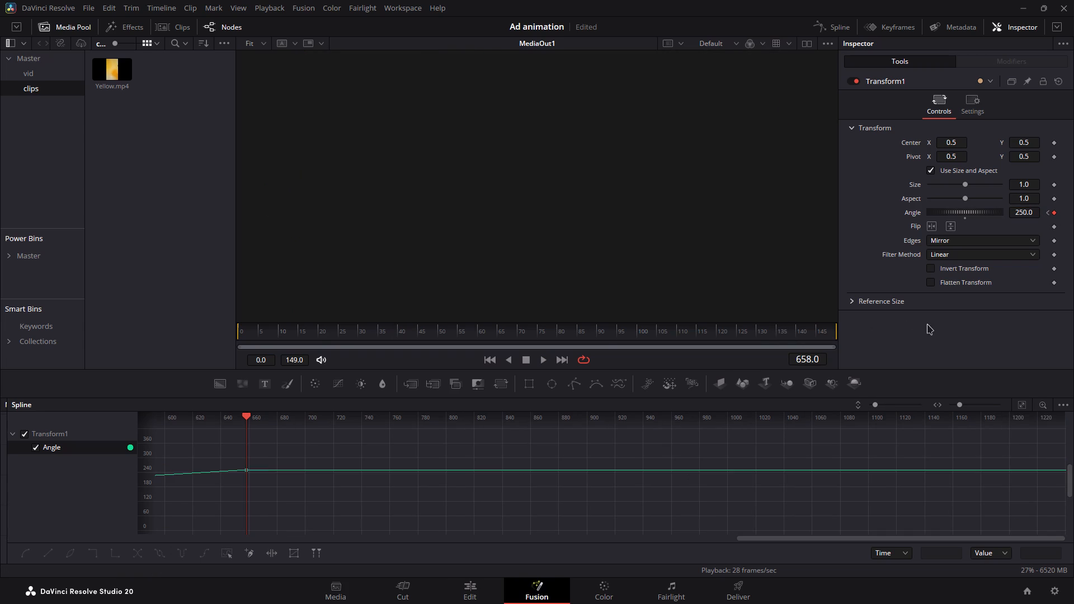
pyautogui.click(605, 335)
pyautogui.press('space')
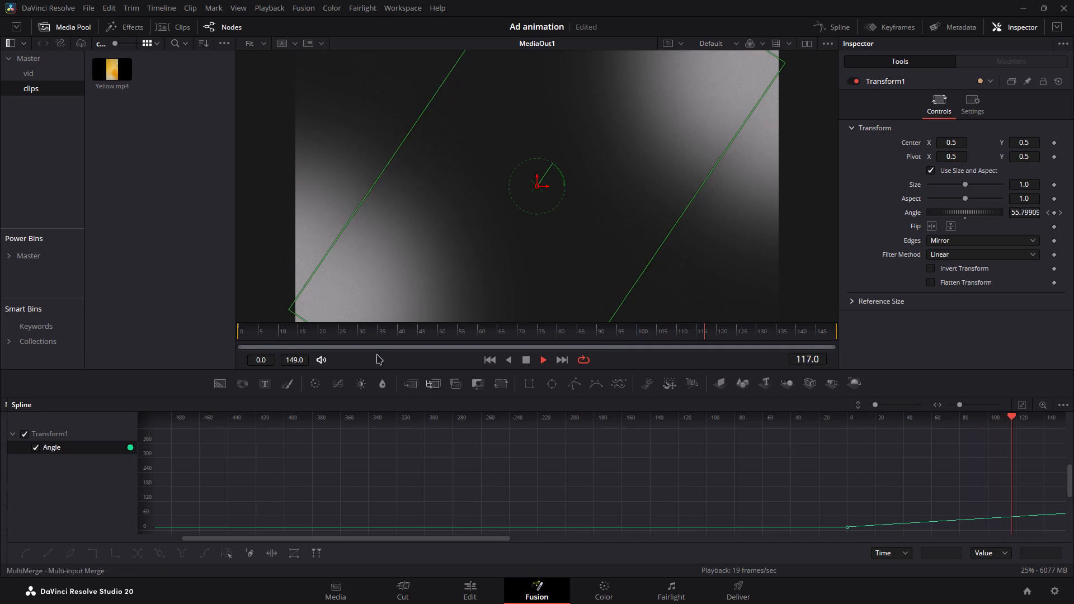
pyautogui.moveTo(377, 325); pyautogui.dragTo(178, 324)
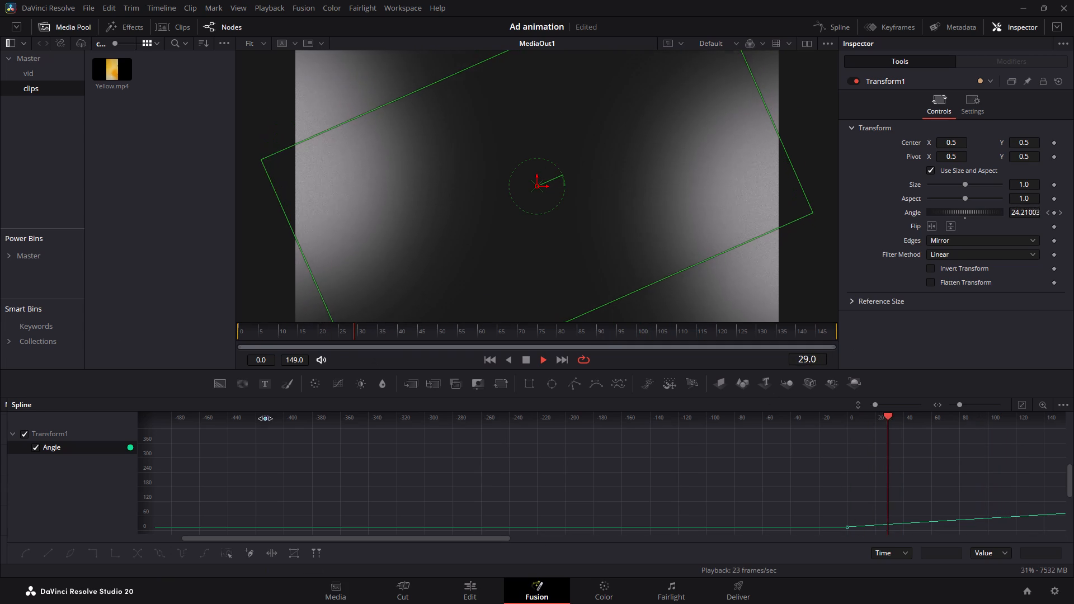
# Bring the node graph back alongside the Spline editor and fit Transform1's whole Angle curve in view.
pyautogui.moveTo(6, 484); pyautogui.dragTo(221, 494)
pyautogui.click(65, 508)
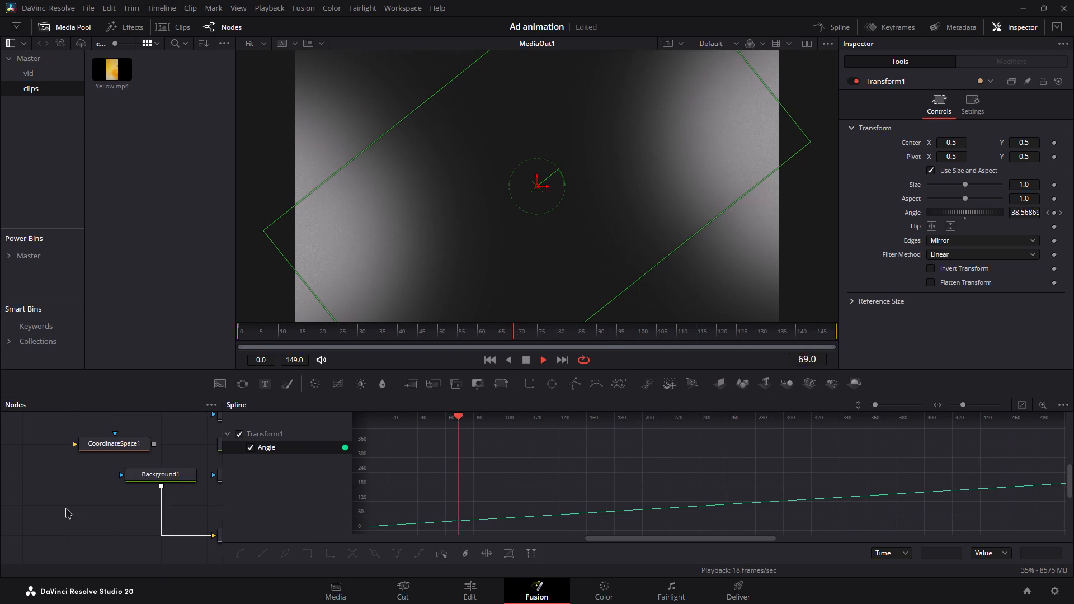
pyautogui.moveTo(352, 476); pyautogui.dragTo(324, 476)
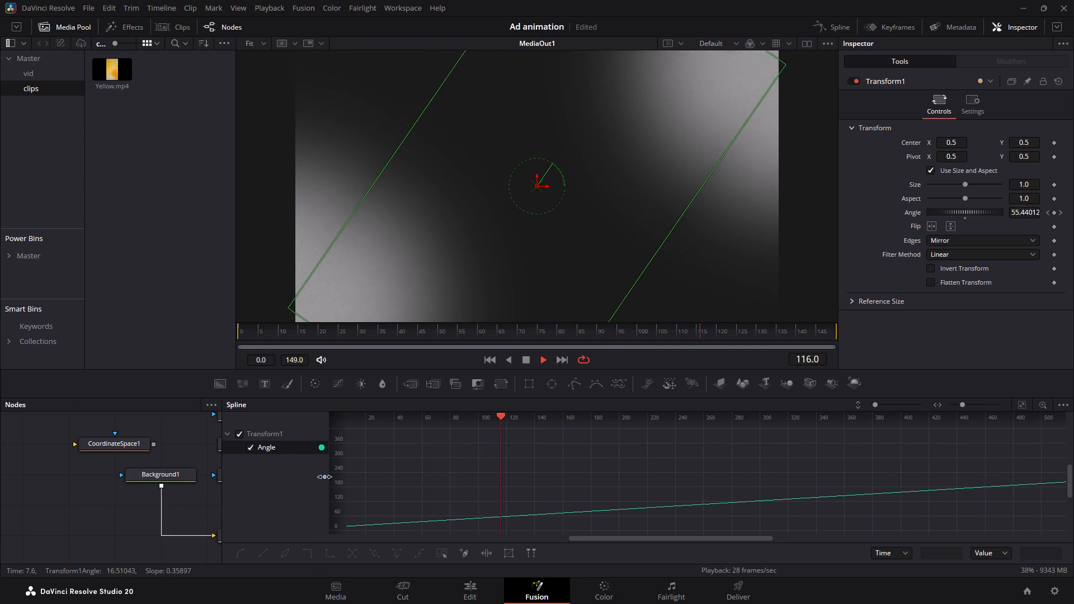
pyautogui.moveTo(324, 476); pyautogui.dragTo(319, 475)
pyautogui.moveTo(223, 484); pyautogui.dragTo(758, 497)
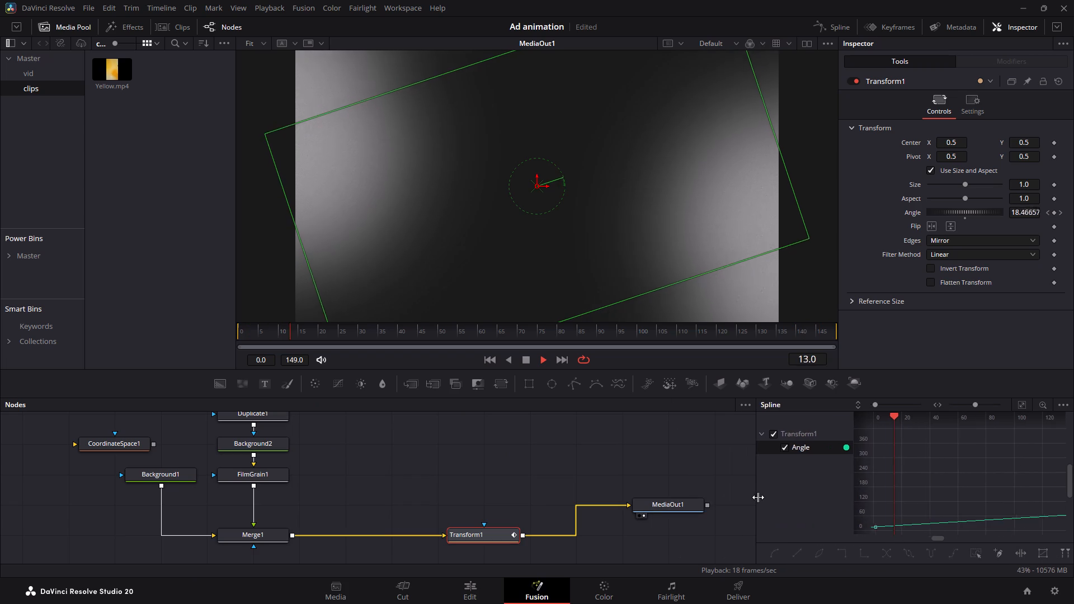
pyautogui.moveTo(758, 497); pyautogui.dragTo(761, 497)
pyautogui.moveTo(762, 504); pyautogui.dragTo(676, 498)
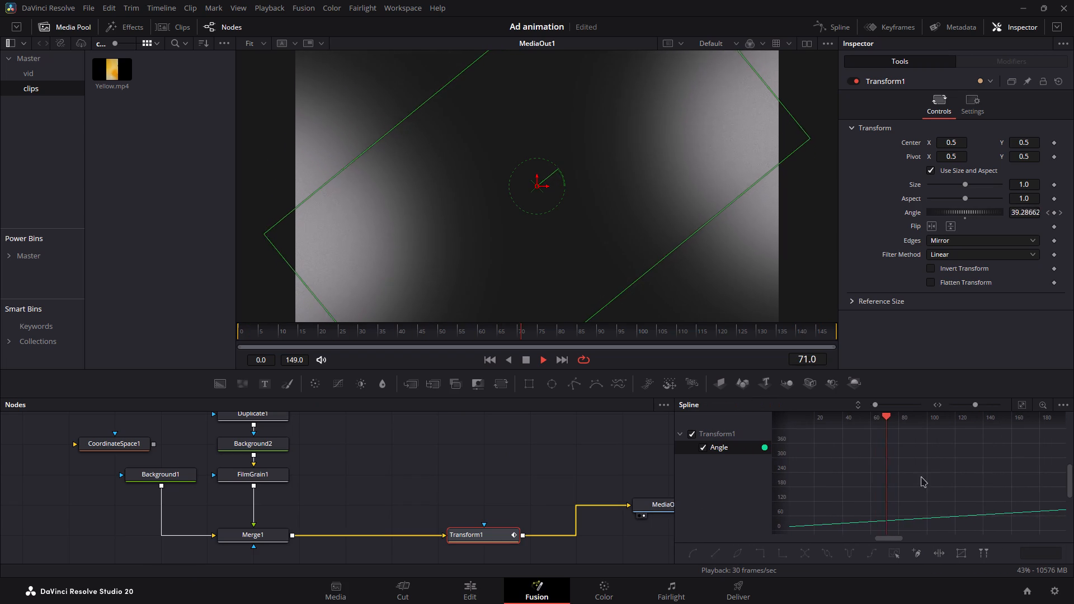
pyautogui.click(976, 473)
pyautogui.moveTo(1025, 432); pyautogui.dragTo(1025, 446)
pyautogui.keyDown('ctrl'); pyautogui.click(1021, 467); pyautogui.keyUp('ctrl')
pyautogui.hotkey('ctrl', 'f')
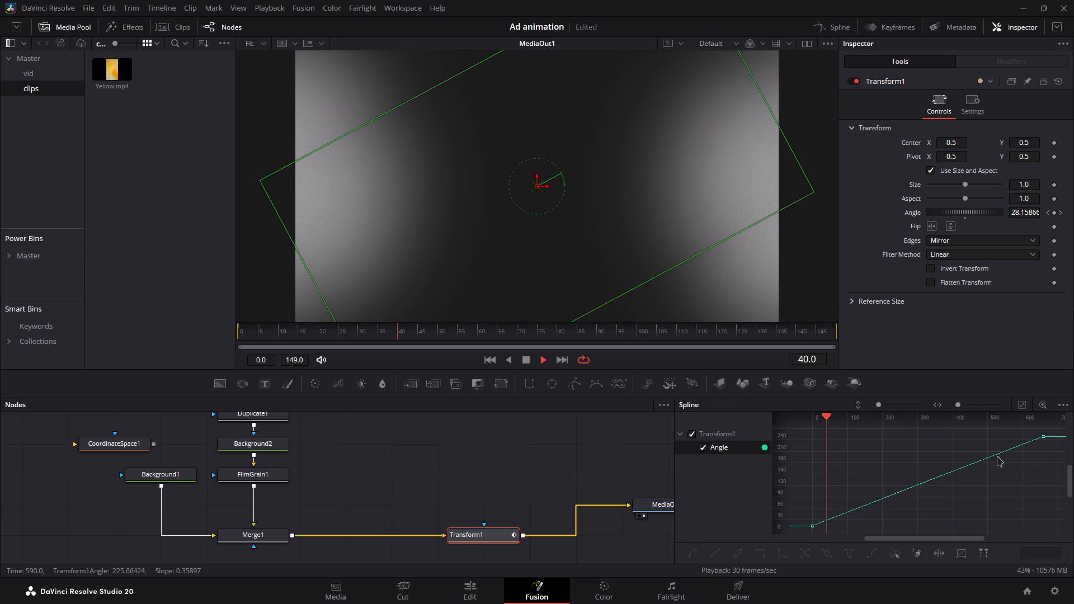
# Set Transform1's Angle at the frame 658 keyframe to 180 and play the rotation with nothing selected.
pyautogui.press('space')
pyautogui.doubleClick(511, 470)
pyautogui.press('space')
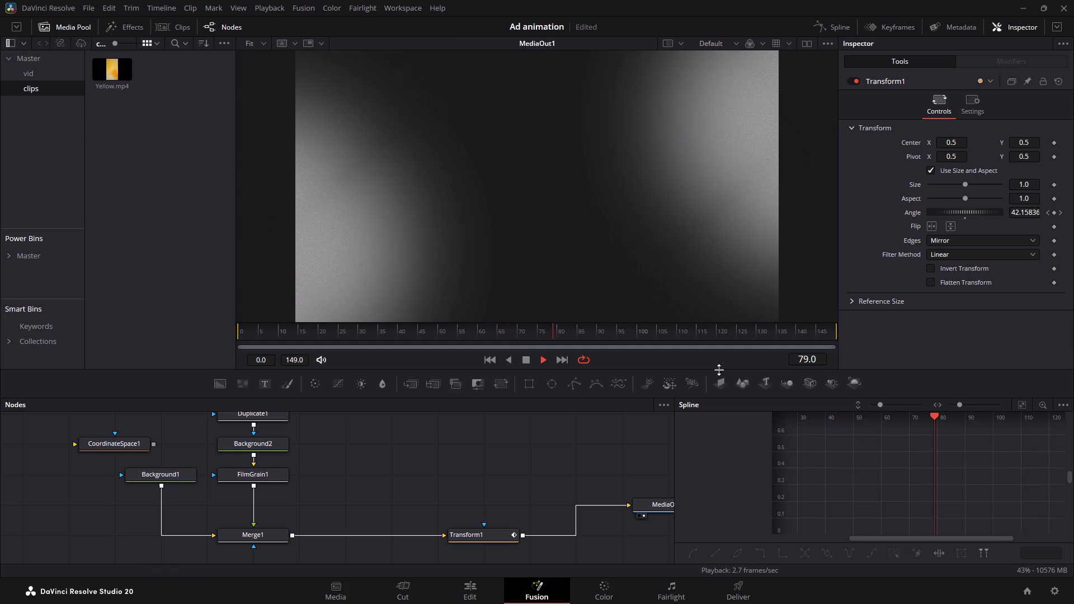
pyautogui.press('space')
pyautogui.click(1061, 214)
pyautogui.doubleClick(1031, 214)
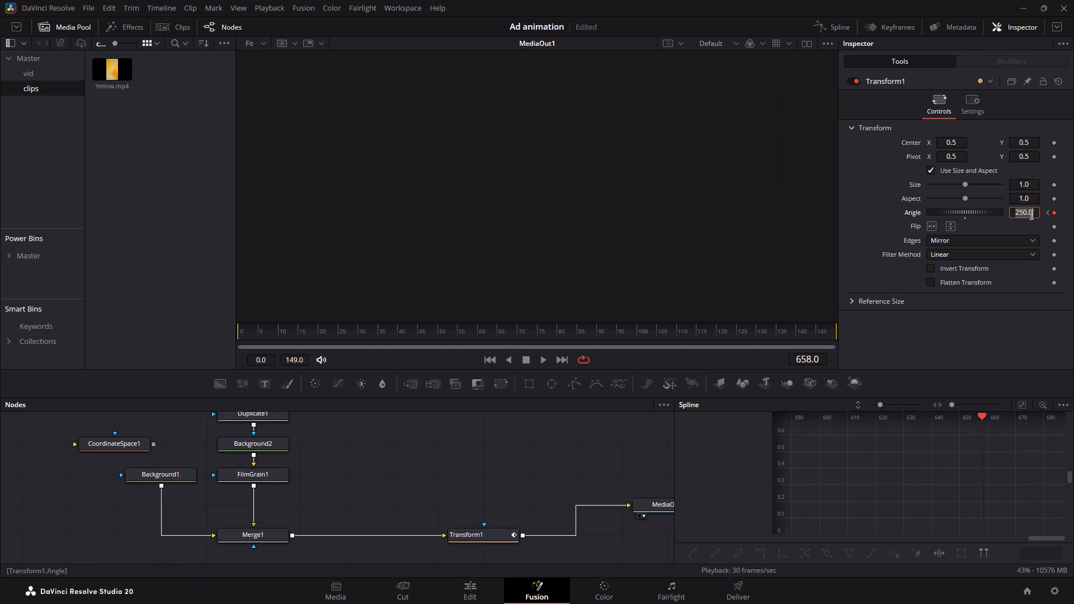
pyautogui.write('18')
pyautogui.press('0')
pyautogui.click(480, 446)
pyautogui.click(428, 333)
pyautogui.press('space')
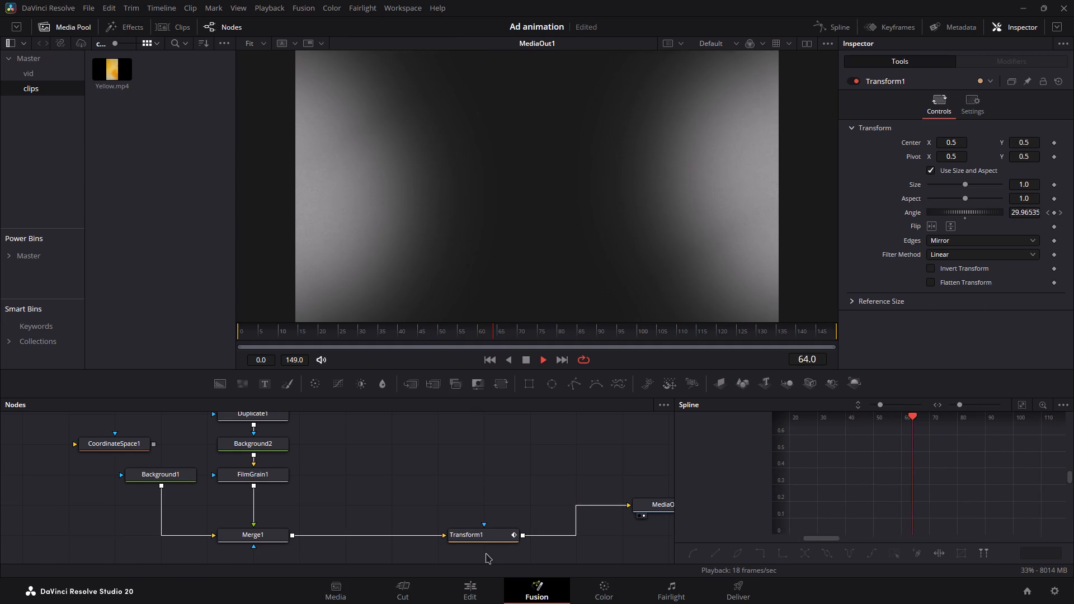
pyautogui.press('space')
# Return to the edit timeline and play the ad from the start to check the background.
pyautogui.click(464, 598)
pyautogui.moveTo(280, 380); pyautogui.dragTo(0, 403)
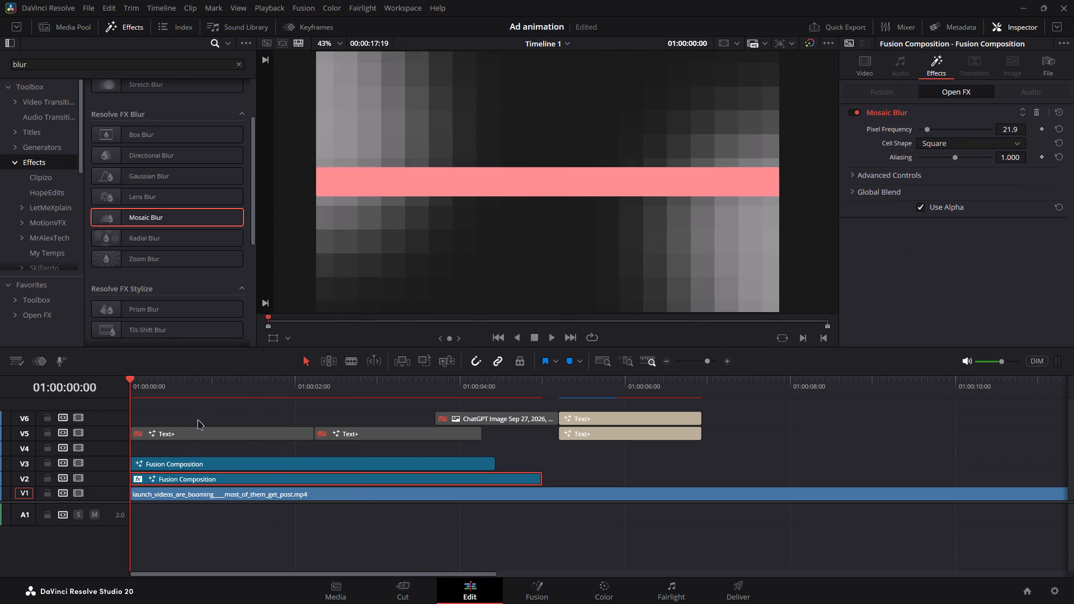
pyautogui.press('space')
pyautogui.press('space')
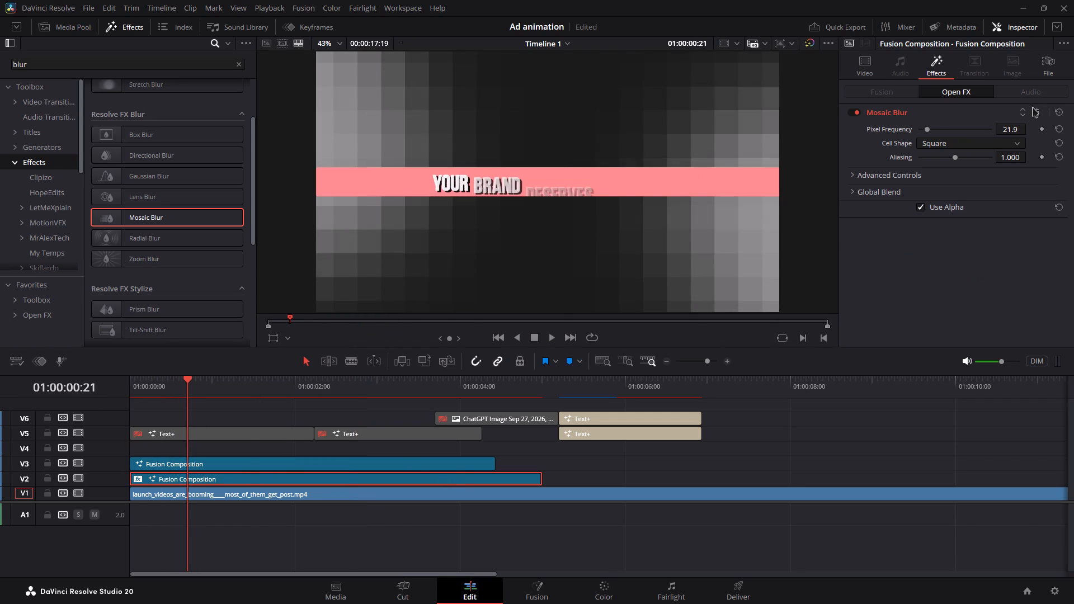
# Remove the Mosaic Blur effect from the V2 composition and play the result full screen.
pyautogui.click(1032, 114)
pyautogui.press('space')
pyautogui.hotkey('ctrl', 'f')
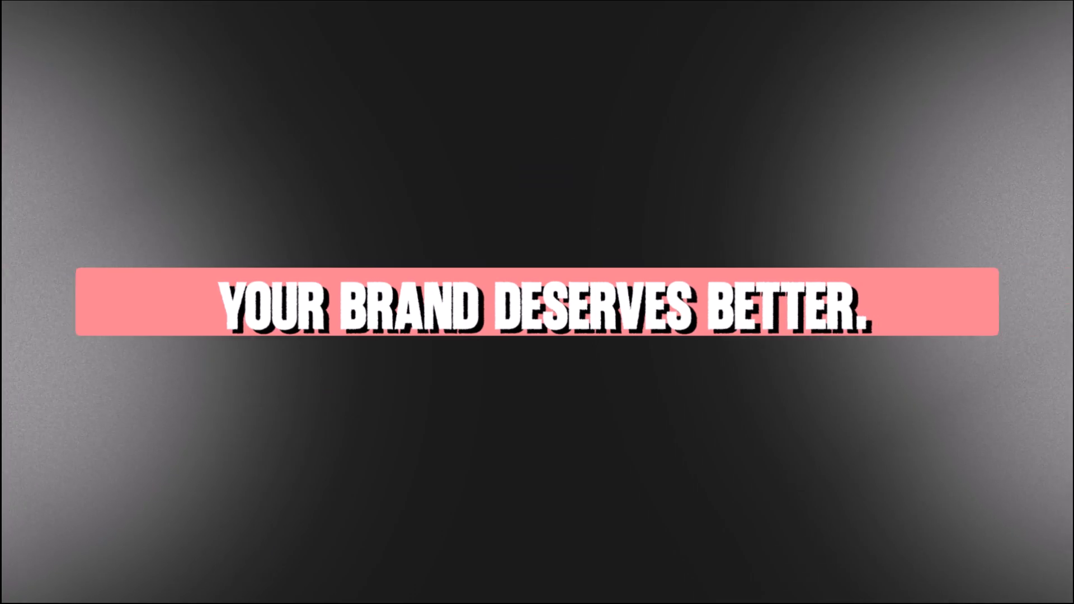
pyautogui.hotkey('ctrl', 'f')
pyautogui.press('space')
# Reopen the V2 composition in Fusion, reset FilmGrain1 to its default settings, and play the grain.
pyautogui.click(443, 478)
pyautogui.press('f')
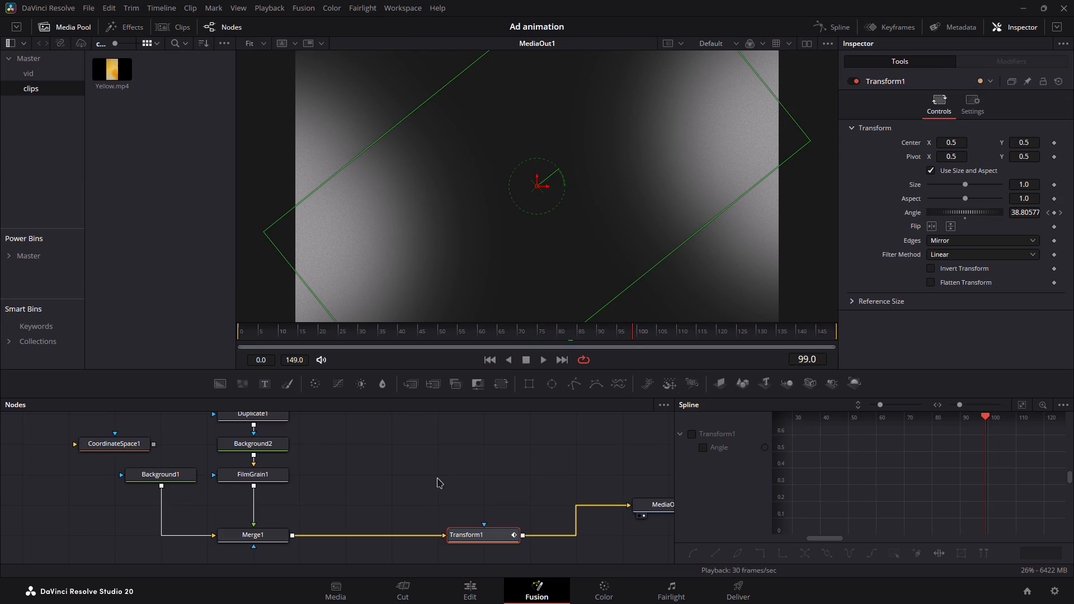
pyautogui.click(268, 474)
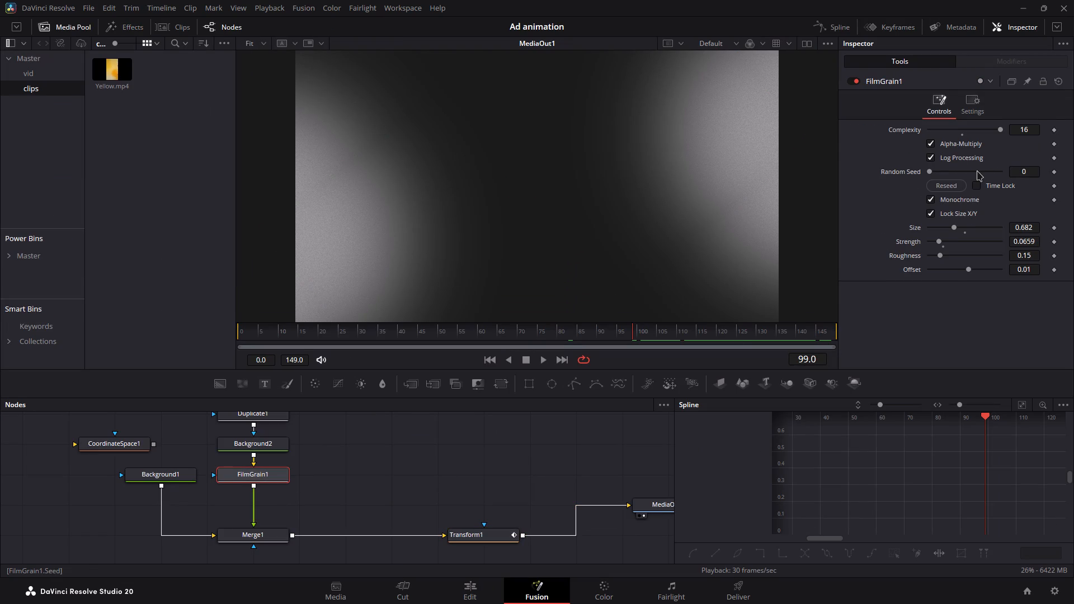
pyautogui.click(1058, 81)
pyautogui.press('space')
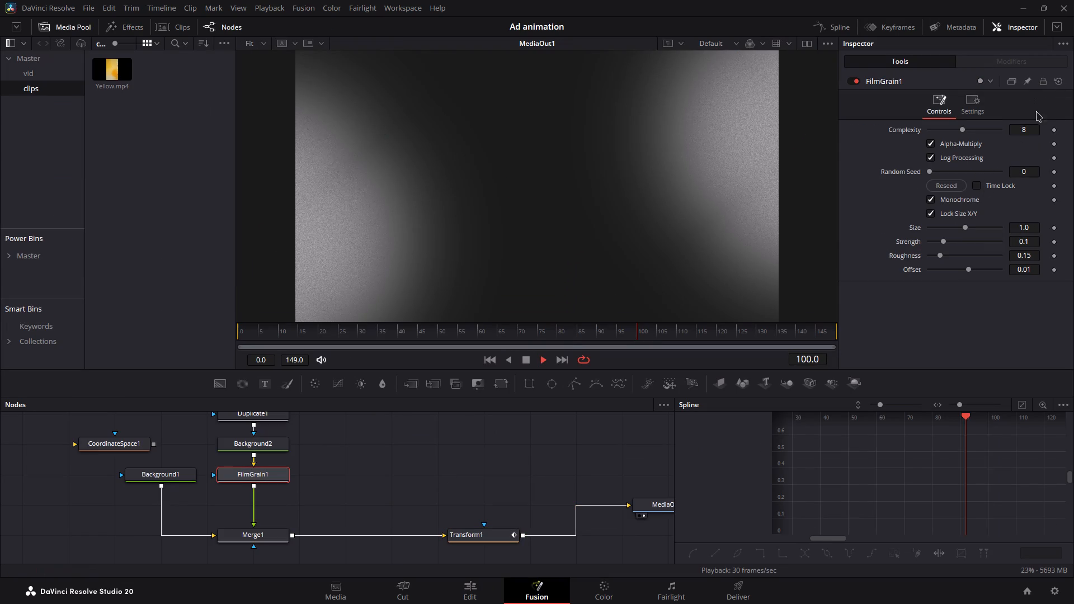
pyautogui.press('space')
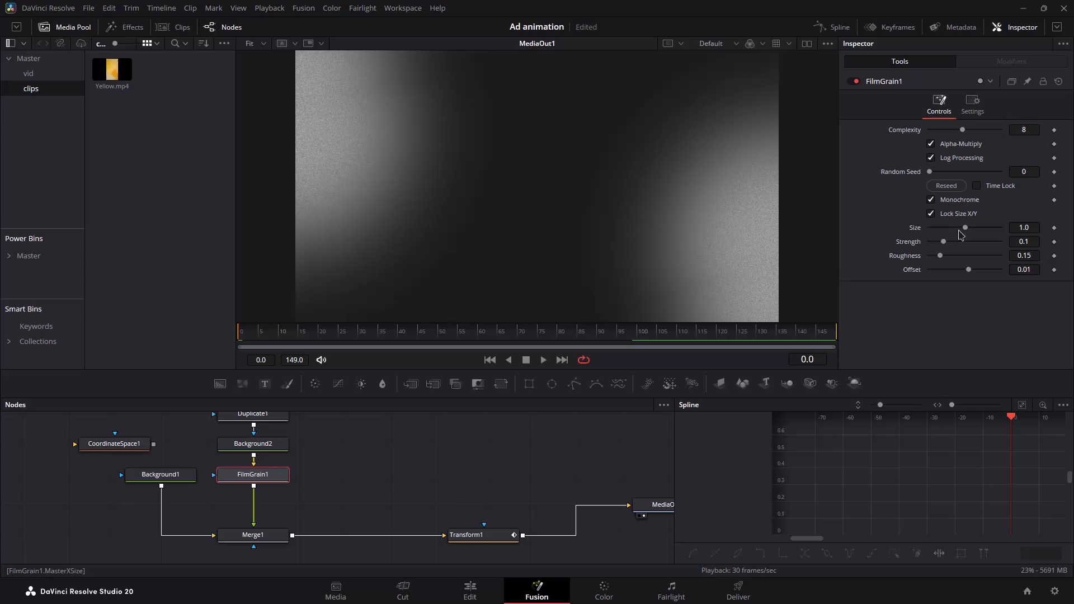
# Set FilmGrain1's Size to 0.45, preview the grain, and turn off its Alpha-Multiply option.
pyautogui.moveTo(967, 226); pyautogui.dragTo(947, 229)
pyautogui.press('space')
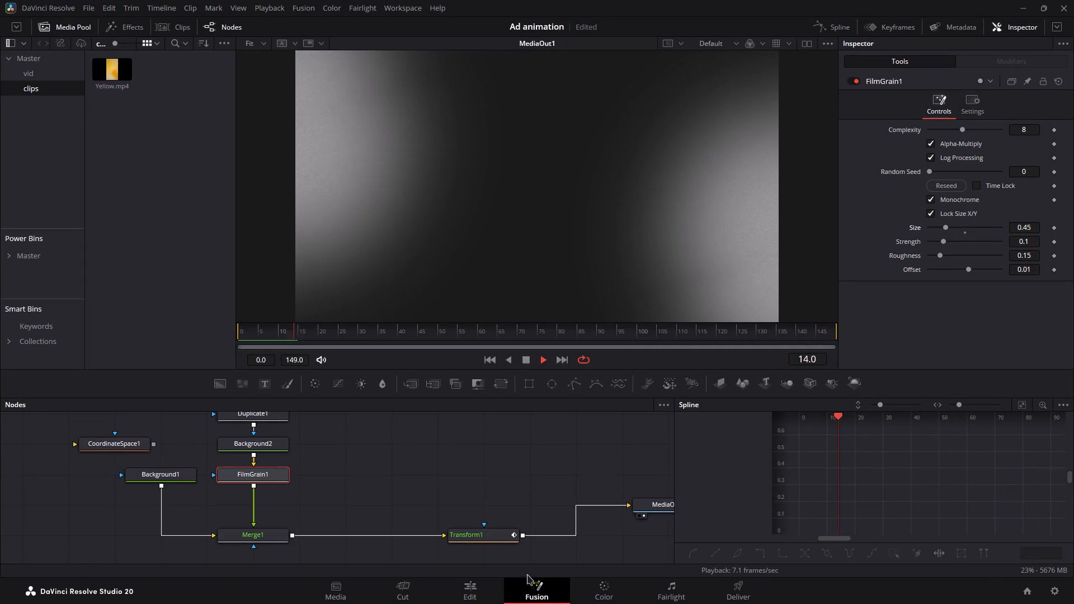
pyautogui.press('space')
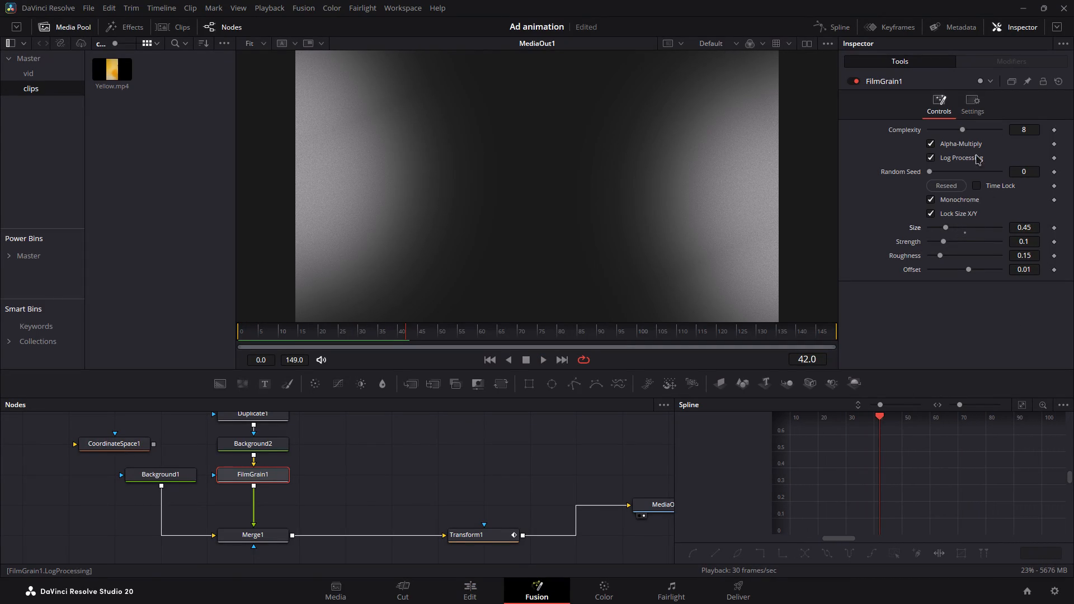
pyautogui.click(964, 160)
pyautogui.click(964, 160)
pyautogui.click(967, 145)
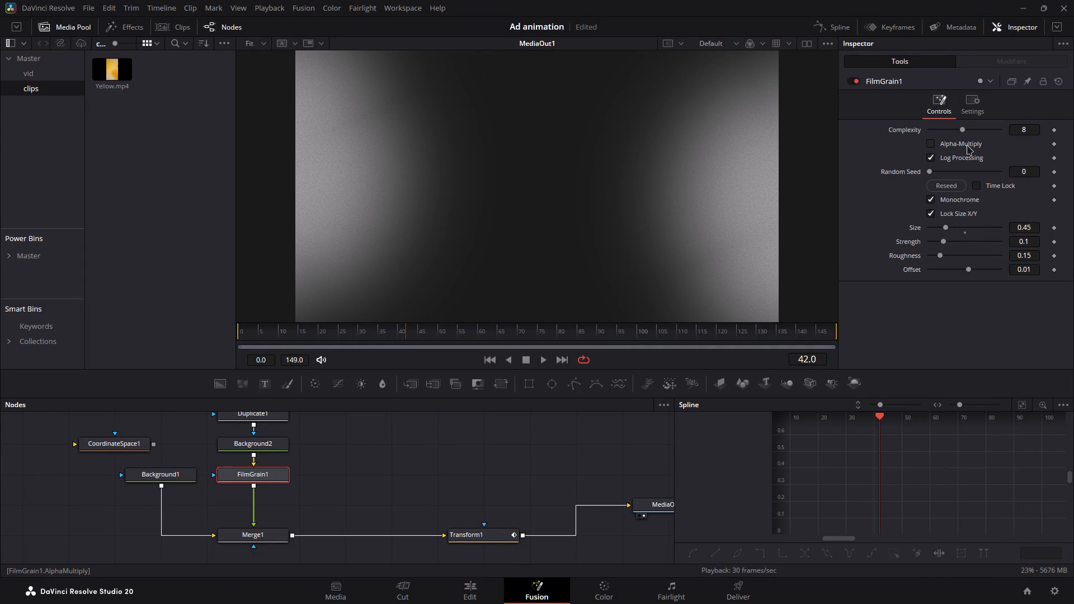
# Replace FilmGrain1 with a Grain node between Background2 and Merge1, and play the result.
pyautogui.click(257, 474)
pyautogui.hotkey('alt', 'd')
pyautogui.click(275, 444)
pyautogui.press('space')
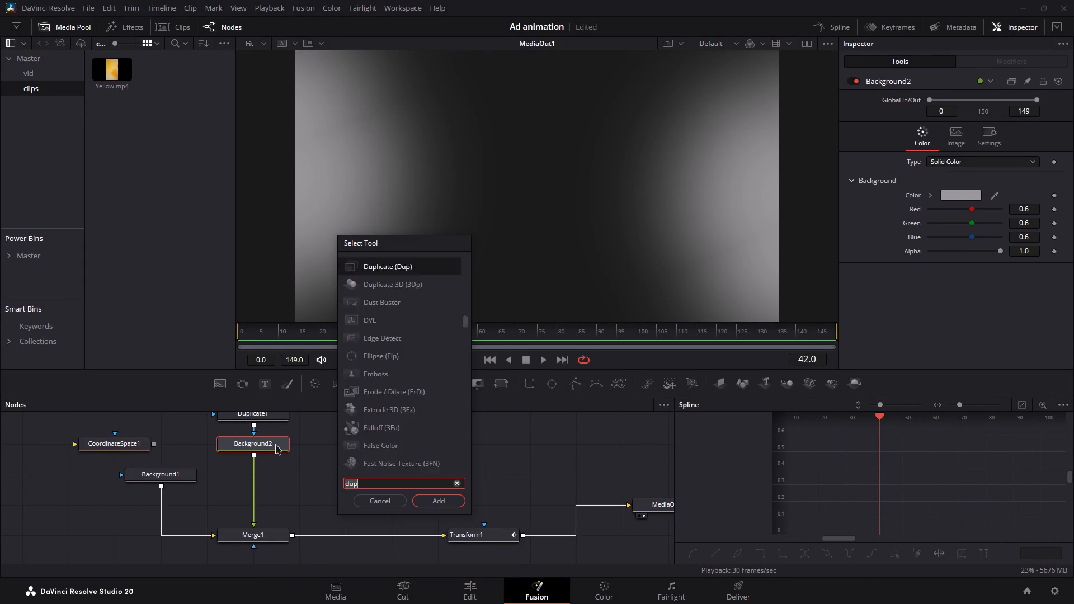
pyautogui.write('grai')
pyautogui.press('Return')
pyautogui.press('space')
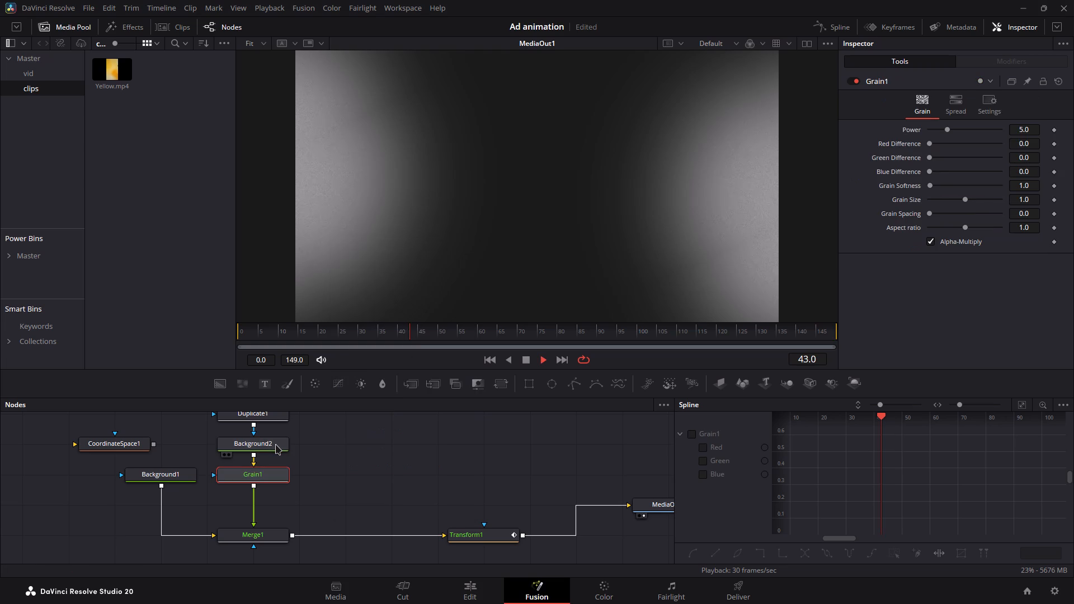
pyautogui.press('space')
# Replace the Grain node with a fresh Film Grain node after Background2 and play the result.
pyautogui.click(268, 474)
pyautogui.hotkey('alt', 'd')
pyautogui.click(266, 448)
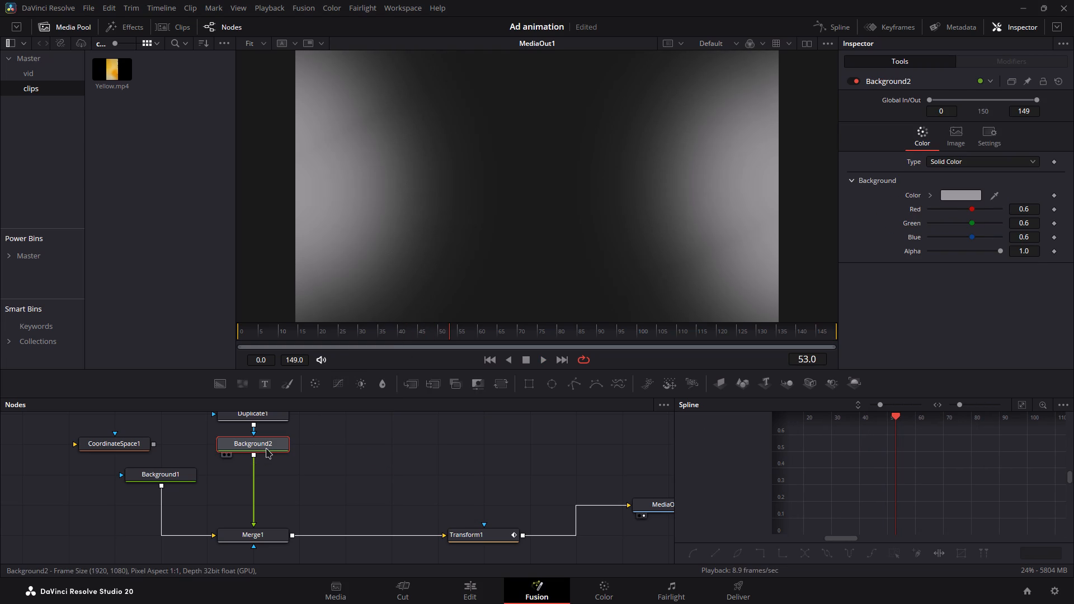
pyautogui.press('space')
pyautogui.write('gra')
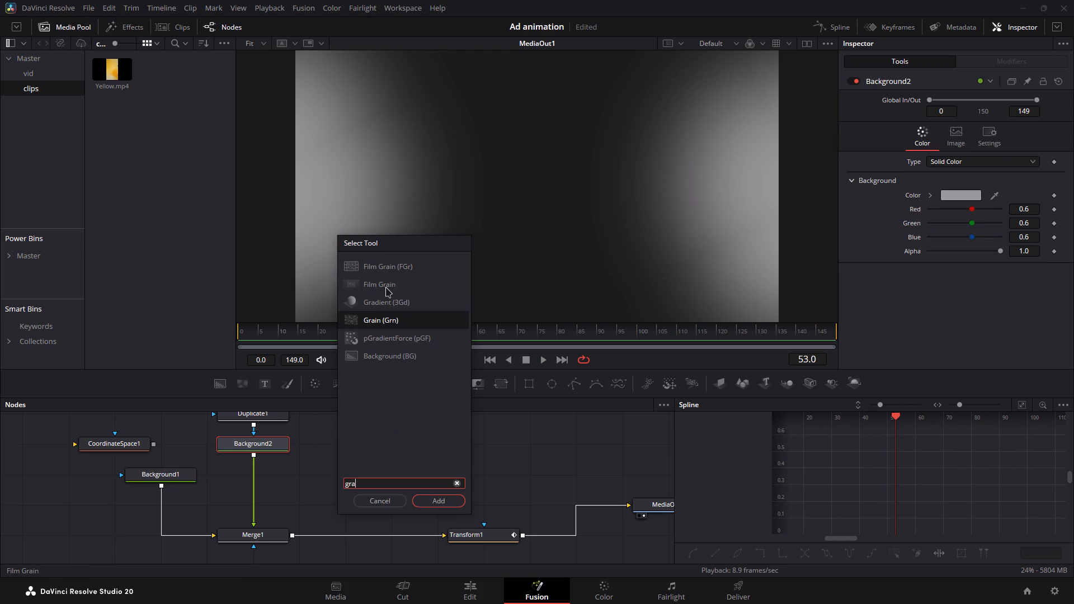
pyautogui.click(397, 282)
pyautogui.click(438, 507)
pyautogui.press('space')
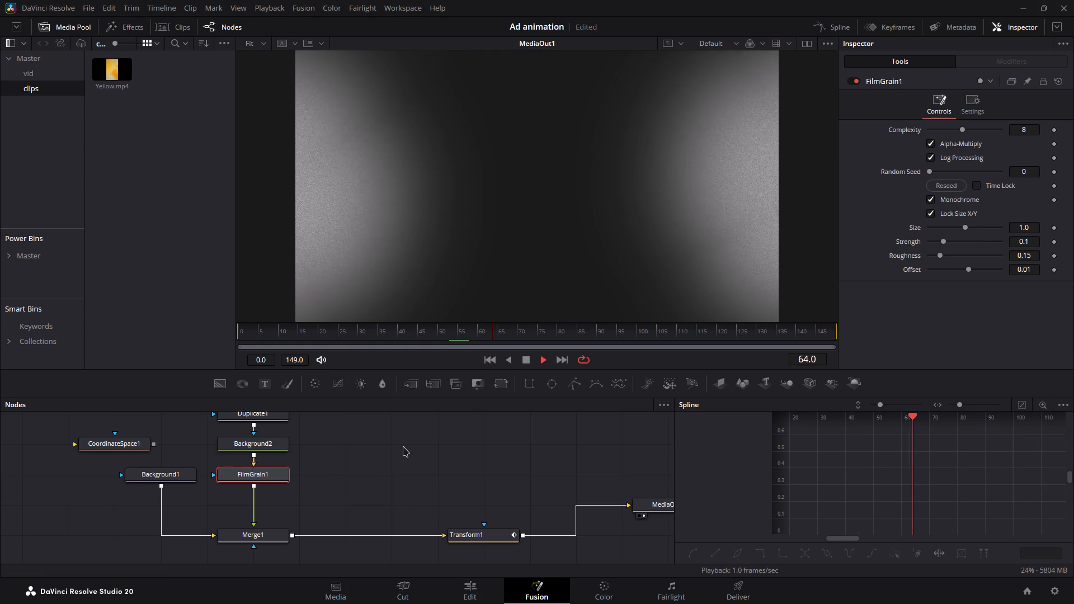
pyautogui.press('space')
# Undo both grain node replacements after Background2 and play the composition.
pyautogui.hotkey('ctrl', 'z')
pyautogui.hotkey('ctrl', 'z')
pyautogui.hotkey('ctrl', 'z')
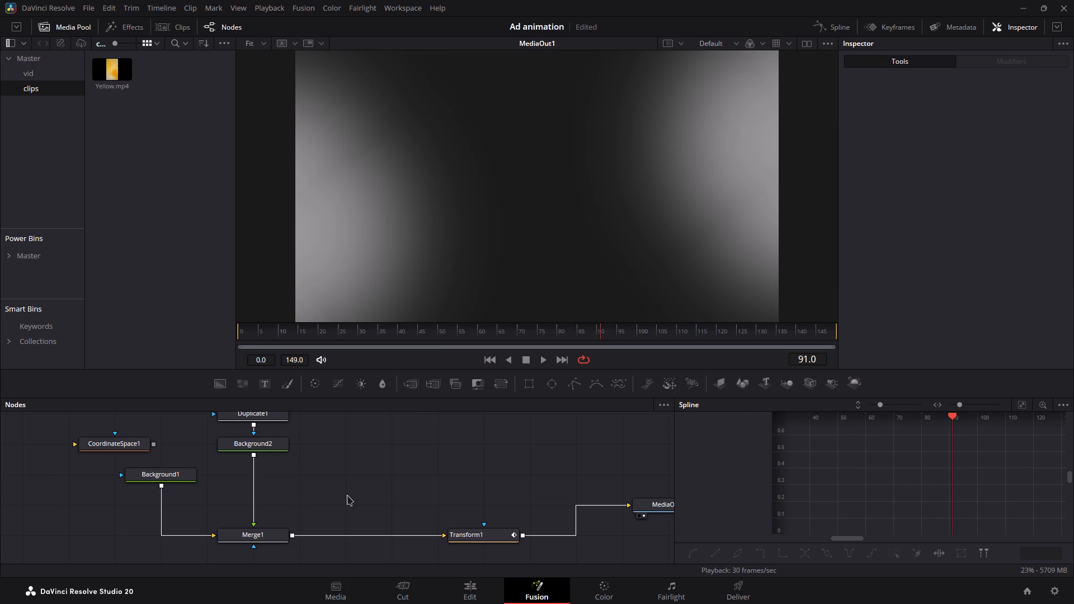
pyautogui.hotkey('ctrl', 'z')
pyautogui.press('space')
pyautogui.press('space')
# Return to the edit timeline and play the ad from the start to check the grainy background.
pyautogui.click(480, 597)
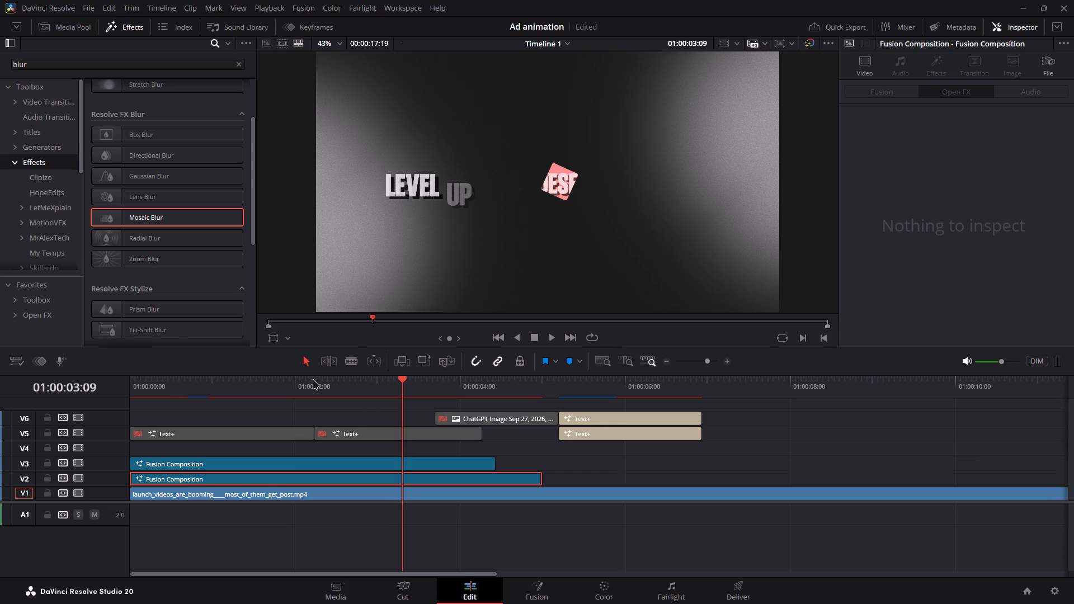
pyautogui.moveTo(323, 387); pyautogui.dragTo(74, 403)
pyautogui.press('space')
pyautogui.press('space')
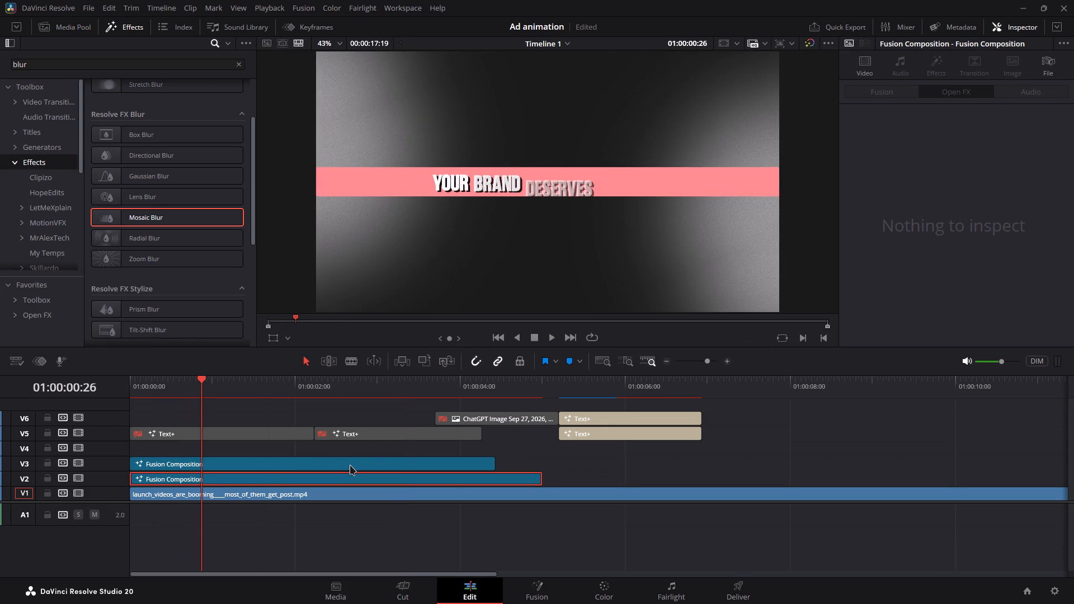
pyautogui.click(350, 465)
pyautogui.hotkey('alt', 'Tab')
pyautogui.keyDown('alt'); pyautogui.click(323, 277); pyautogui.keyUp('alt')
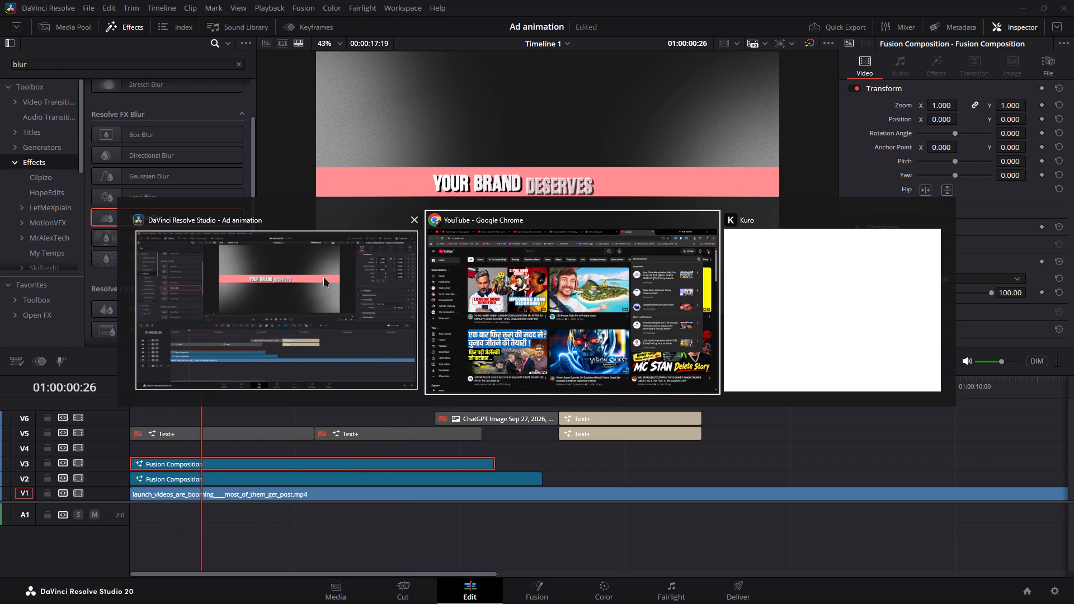